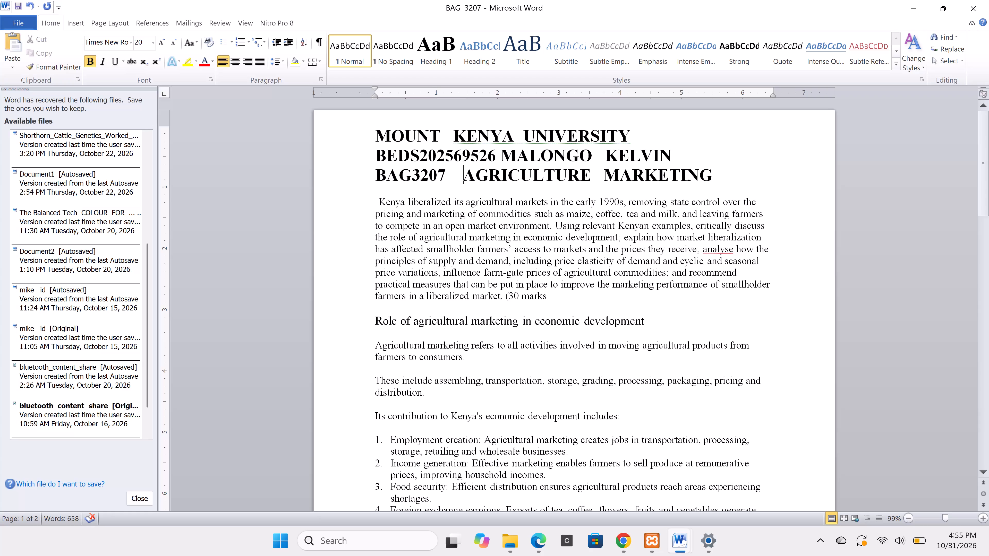
Remove the extra spaces between BAG3207 and AGRICULTURE in the course title line and save the document.
{"action": "left_click", "coordinate": [466, 172]}
{"action": "key", "text": "BackSpace"}
{"action": "key", "text": "BackSpace"}
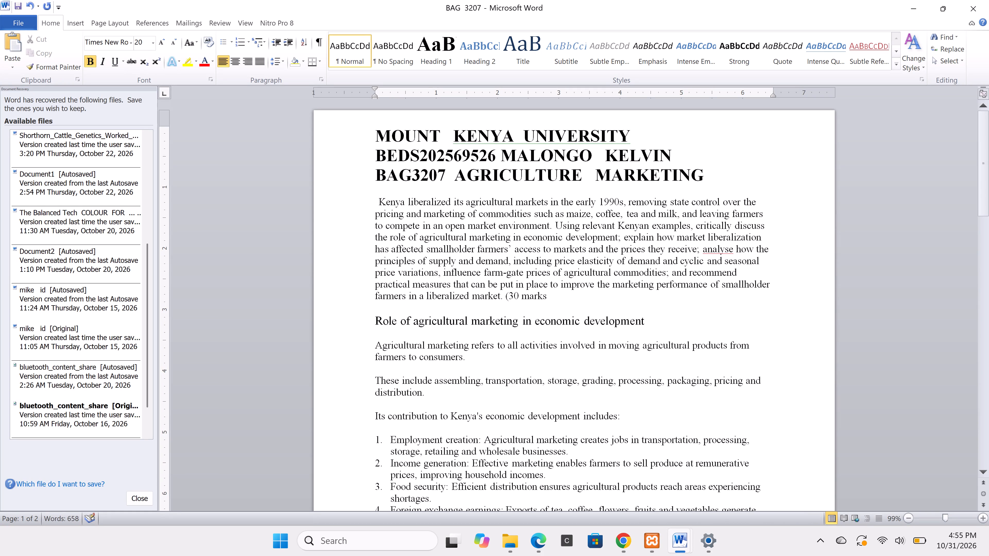
{"action": "key", "text": "BackSpace"}
{"action": "key", "text": "ctrl+s"}
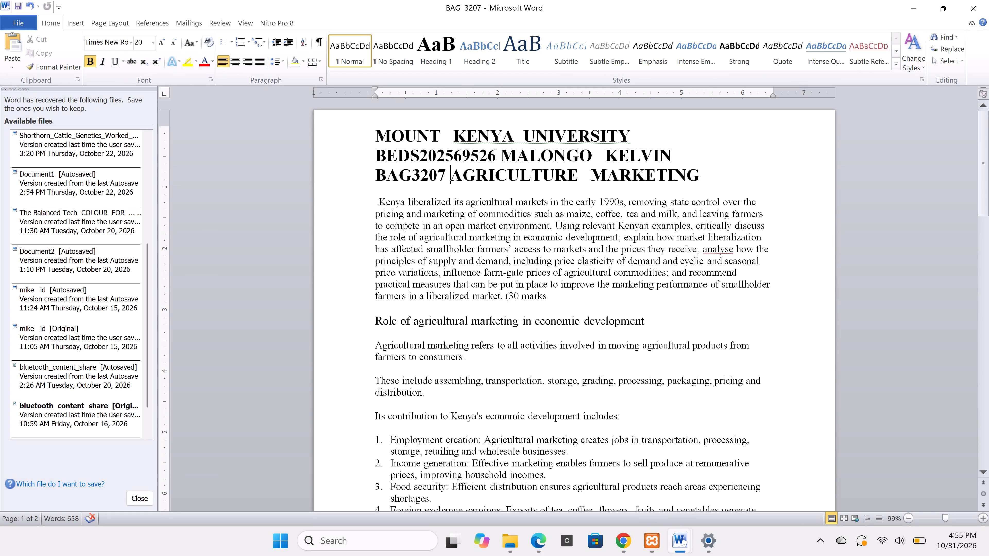
Save a Word copy of the document in Downloads, using the copied title line "BAG3207 AGRICULTURE MARKETING" as the file name.
{"action": "left_click_drag", "start_coordinate": [700, 175], "coordinate": [406, 177]}
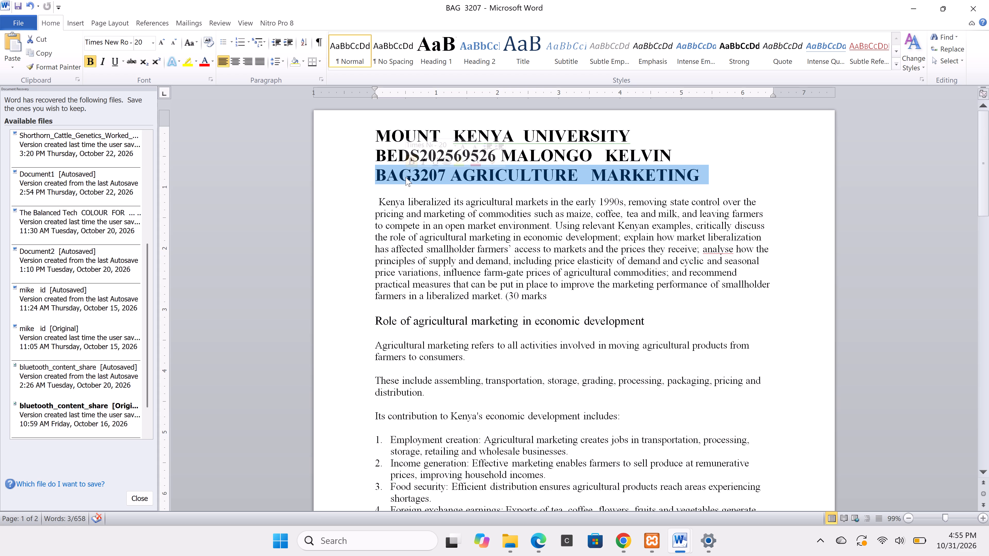
{"action": "key", "text": "ctrl+c"}
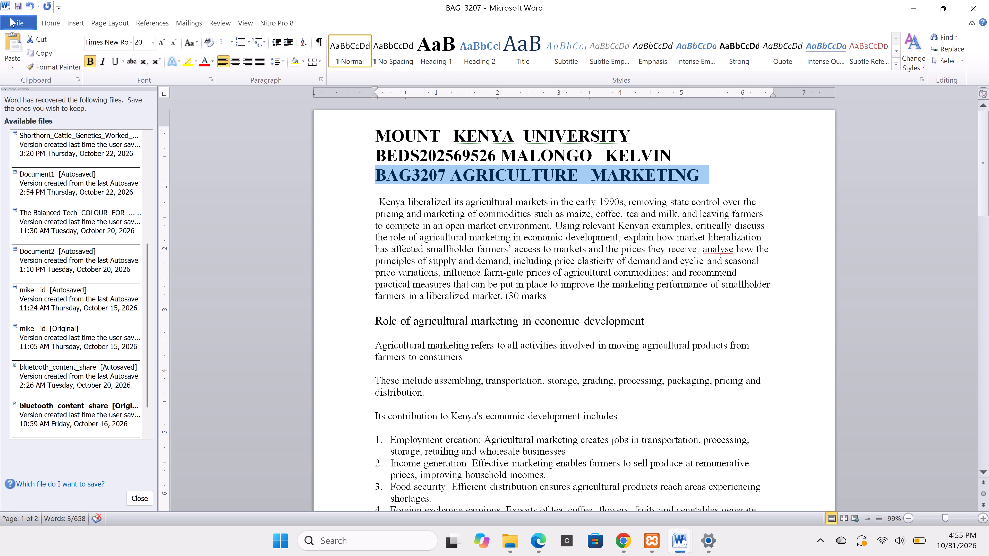
{"action": "left_click", "coordinate": [10, 18]}
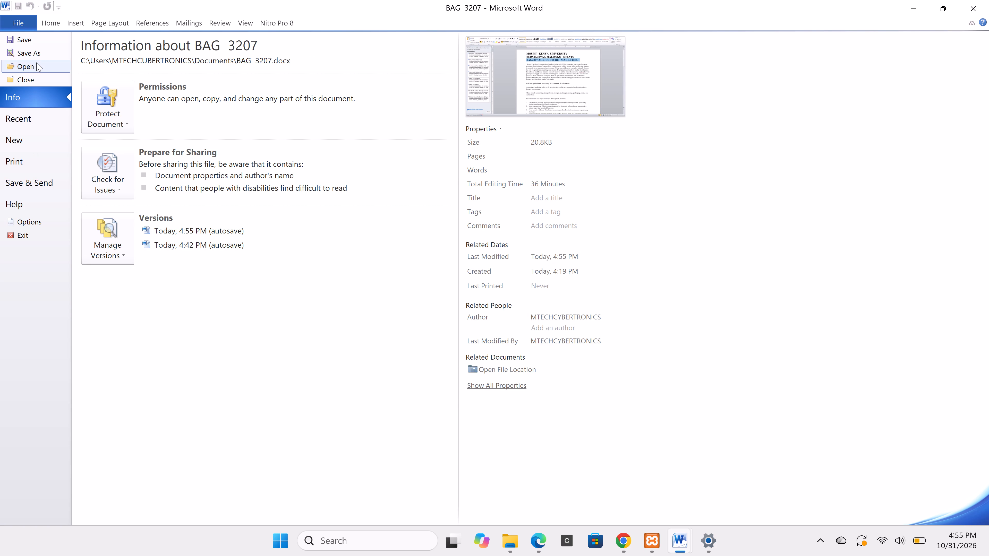
{"action": "left_click", "coordinate": [36, 53]}
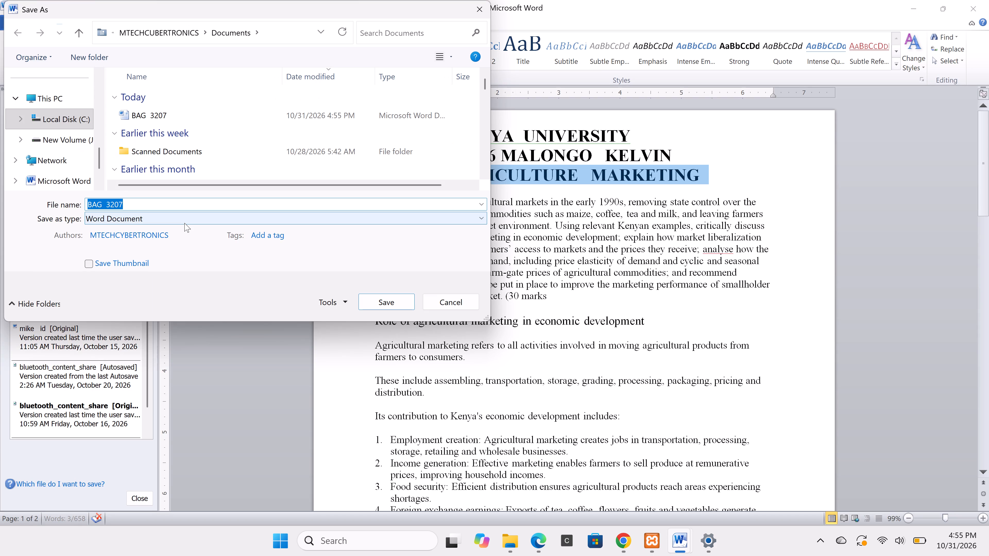
{"action": "key", "text": "ctrl+v"}
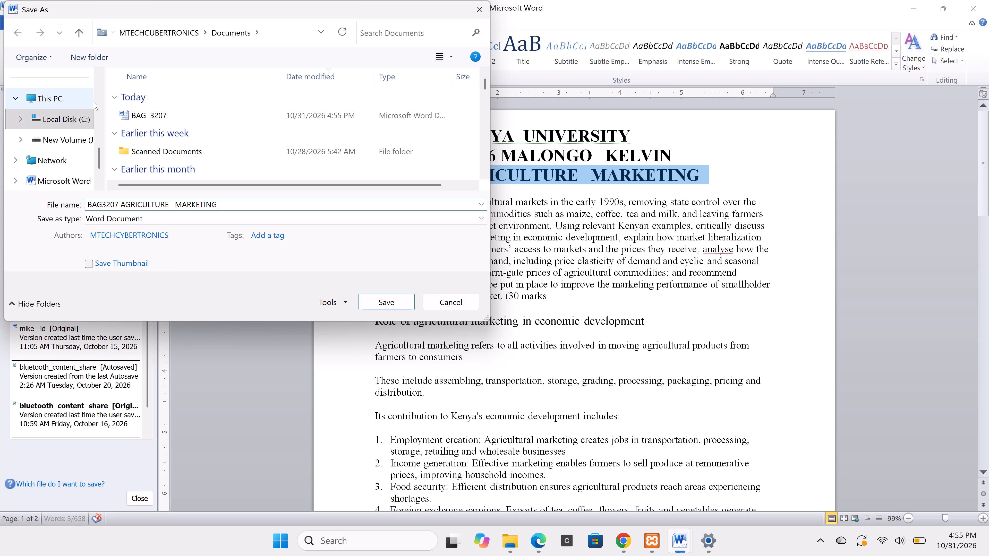
{"action": "double_click", "coordinate": [99, 106]}
{"action": "double_click", "coordinate": [99, 106]}
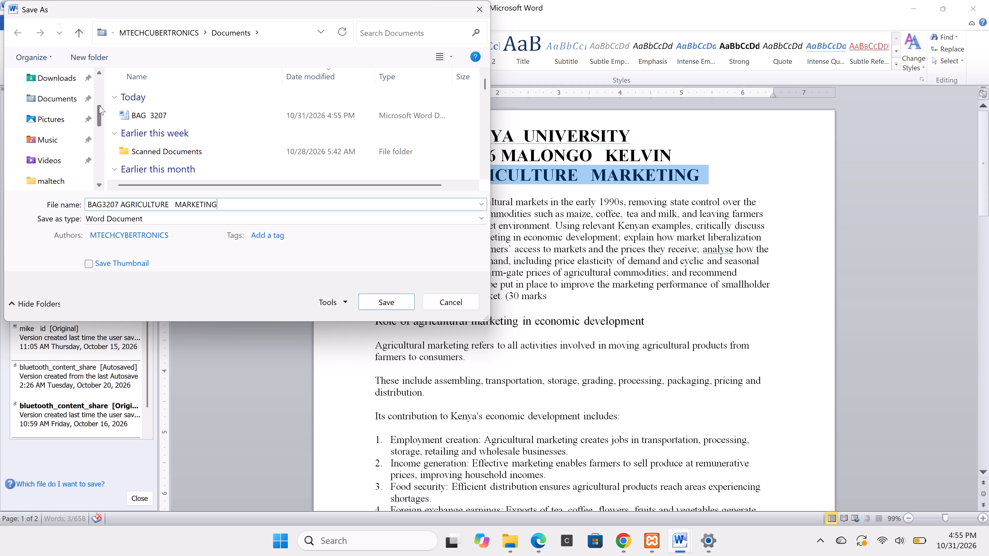
{"action": "left_click", "coordinate": [71, 85]}
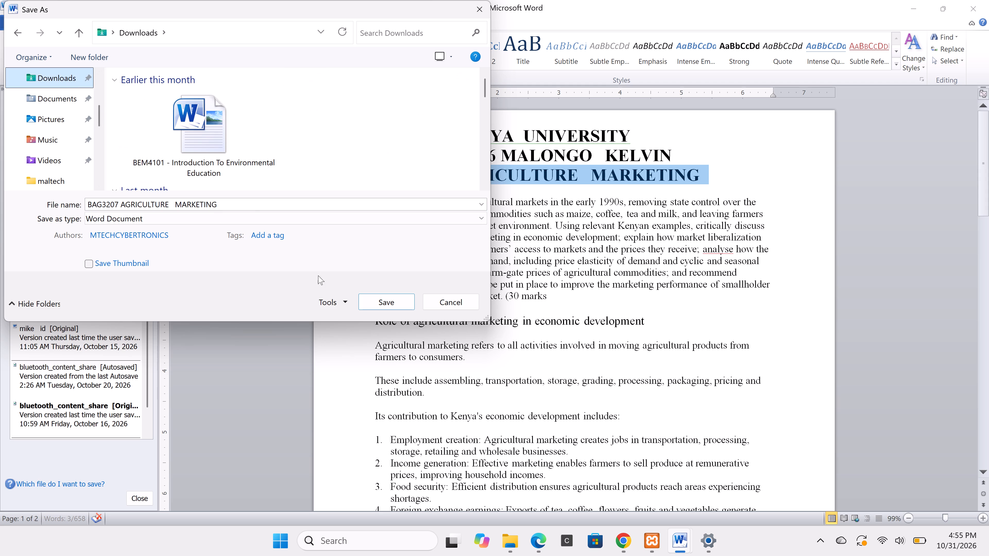
{"action": "left_click", "coordinate": [376, 297]}
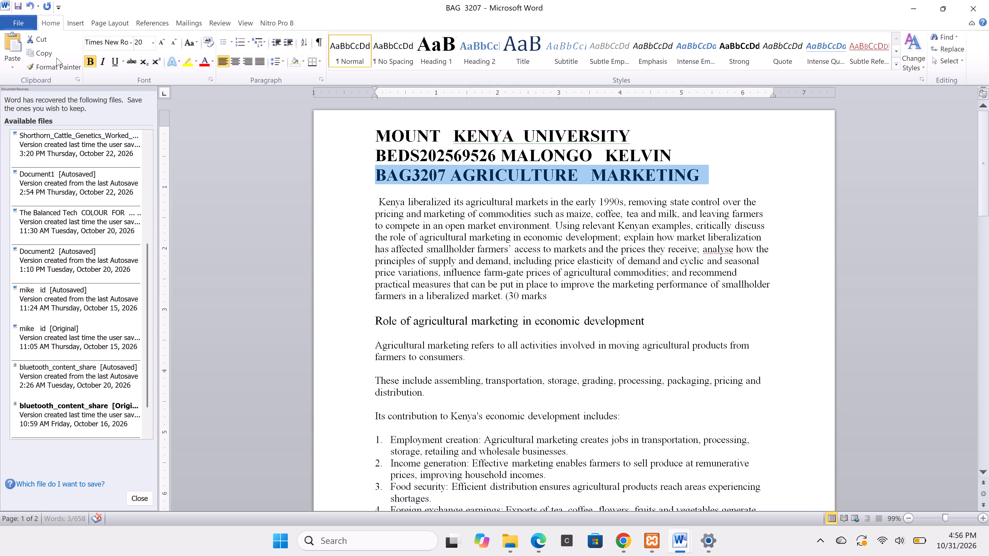
Save the document as a PDF in the Downloads folder, keeping the name BAG3207 AGRICULTURE MARKETING.
{"action": "left_click", "coordinate": [14, 19]}
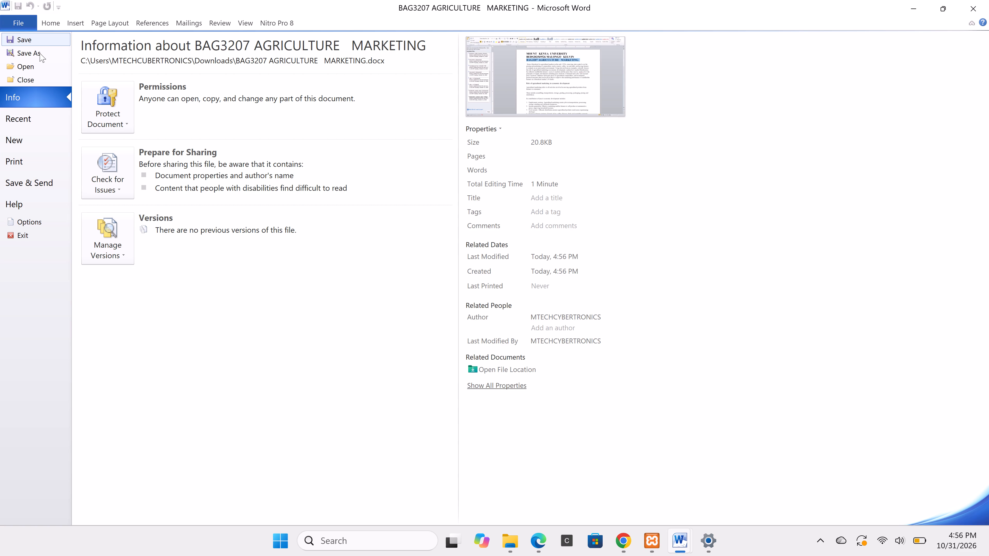
{"action": "left_click", "coordinate": [40, 53]}
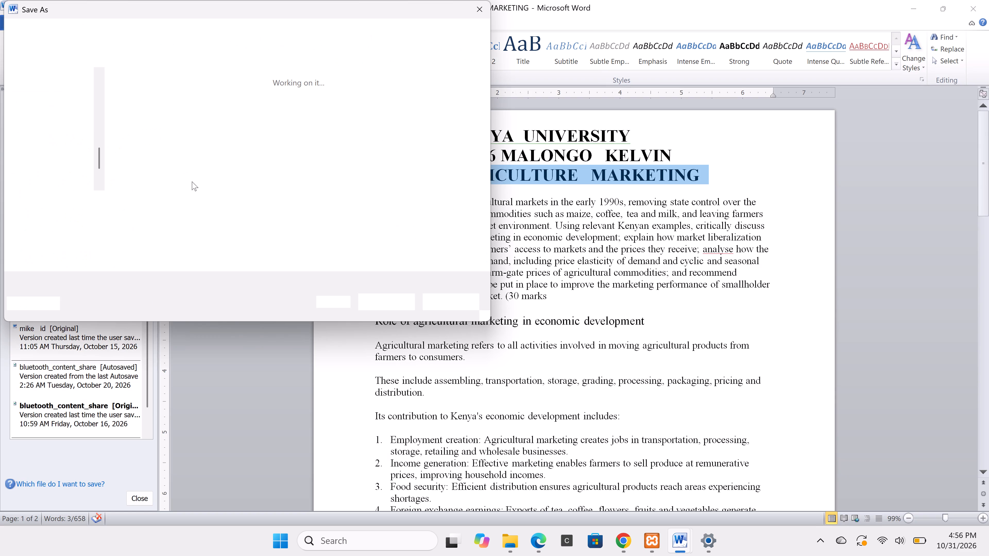
{"action": "left_click", "coordinate": [149, 222]}
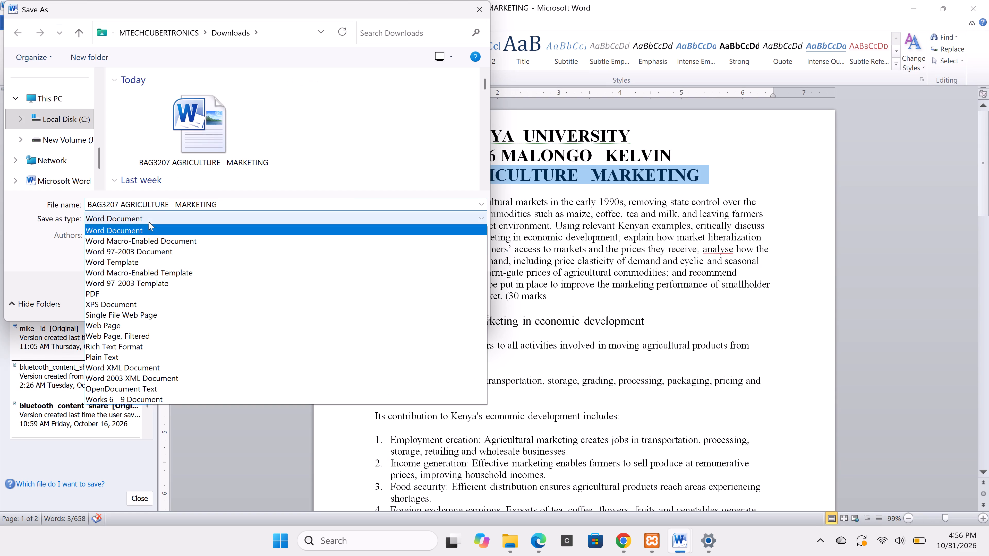
{"action": "left_click", "coordinate": [116, 295]}
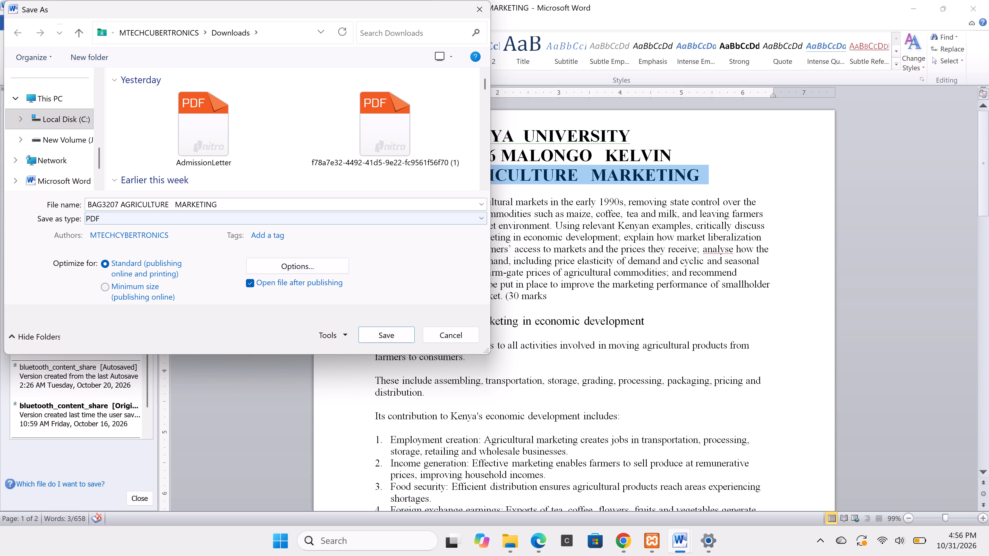
{"action": "double_click", "coordinate": [103, 119]}
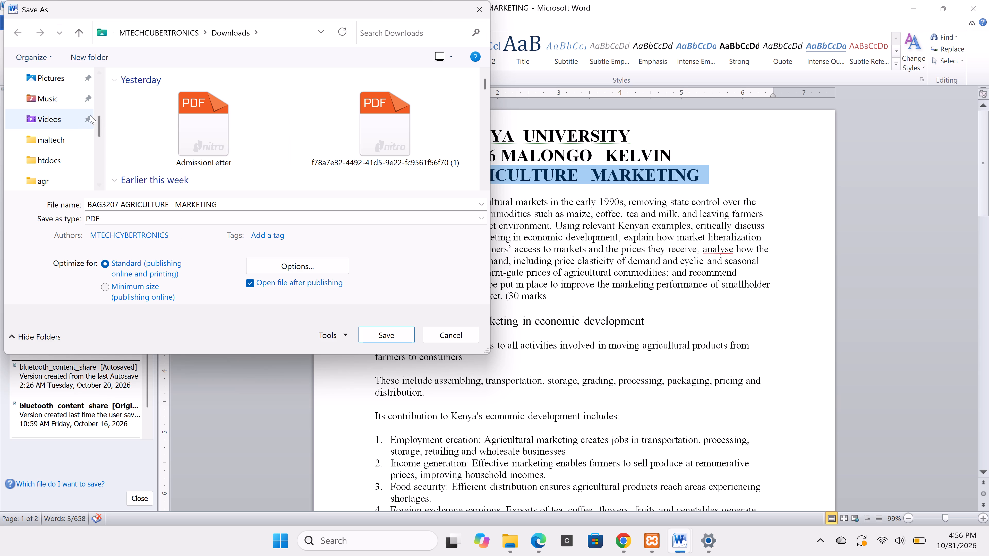
{"action": "triple_click", "coordinate": [98, 103]}
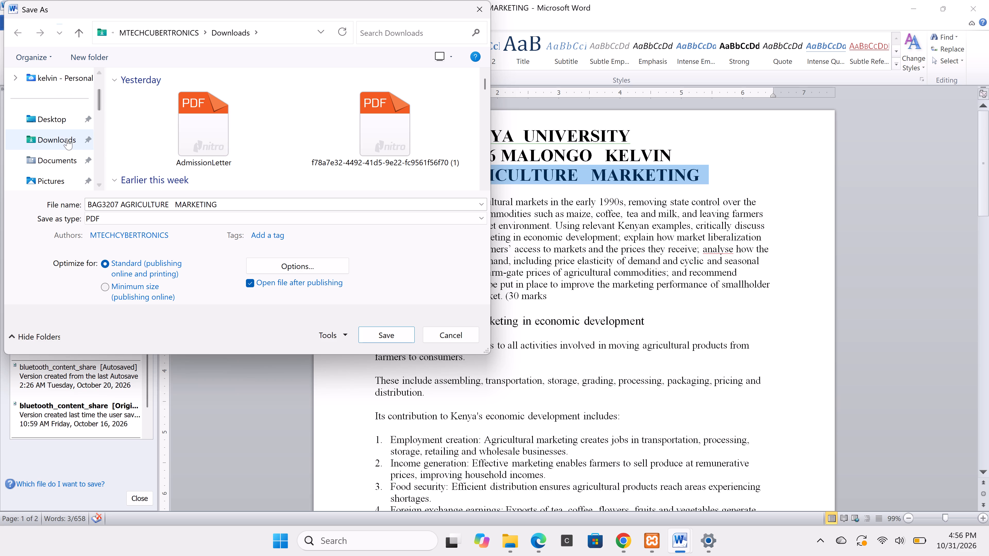
{"action": "left_click", "coordinate": [66, 139]}
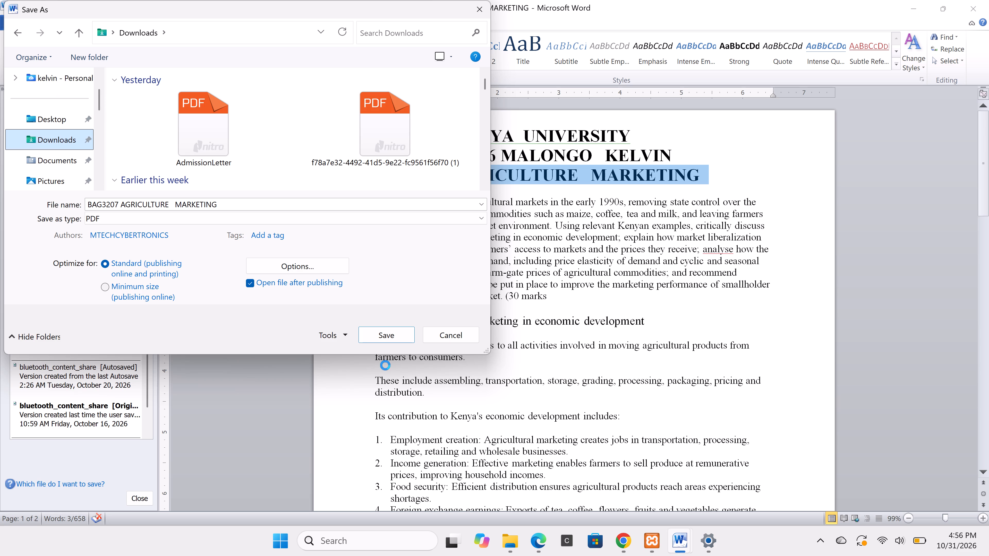
{"action": "left_click", "coordinate": [387, 336]}
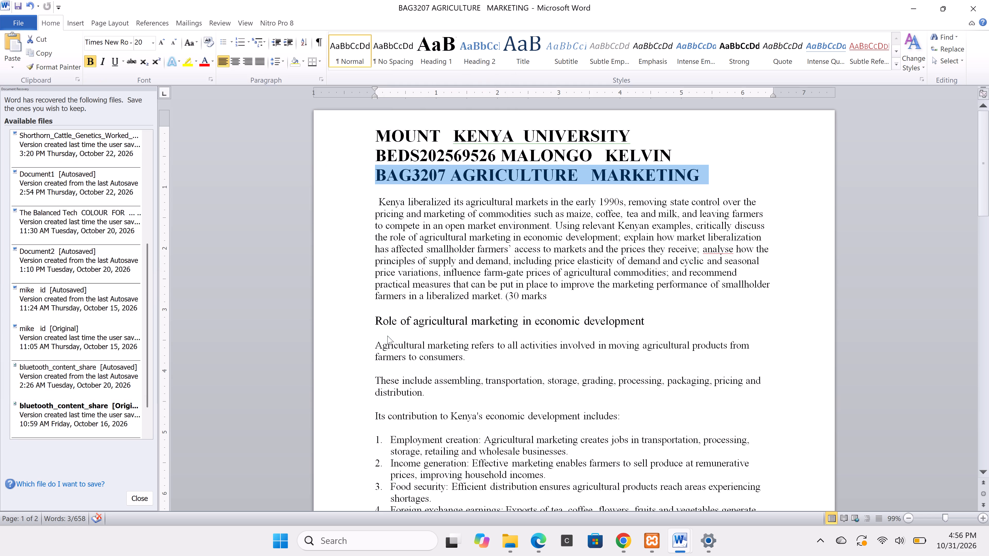
Look through the assignment from the economic development list to the closing paragraph, including the supply, demand and measures sections.
{"action": "scroll", "coordinate": [538, 449], "scroll_direction": "down", "scroll_amount": 9}
{"action": "scroll", "coordinate": [490, 373], "scroll_direction": "down", "scroll_amount": 2}
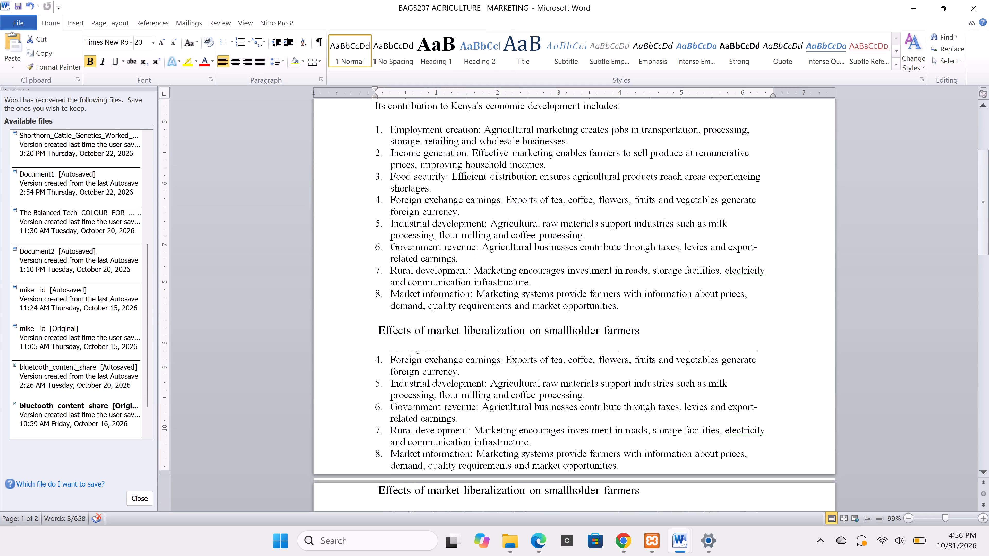
{"action": "scroll", "coordinate": [490, 373], "scroll_direction": "down", "scroll_amount": 5}
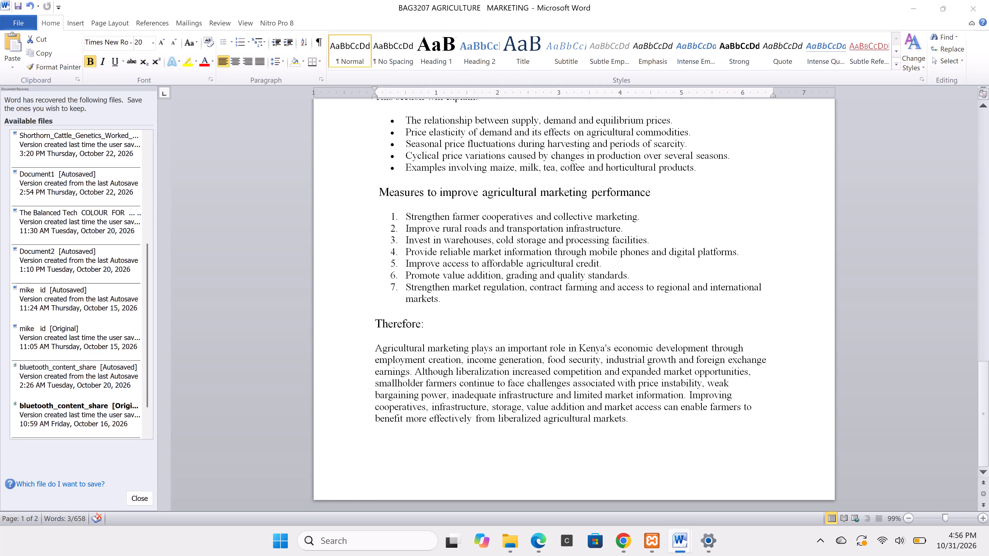
{"action": "scroll", "coordinate": [490, 373], "scroll_direction": "down", "scroll_amount": 1}
{"action": "scroll", "coordinate": [490, 373], "scroll_direction": "up", "scroll_amount": 3}
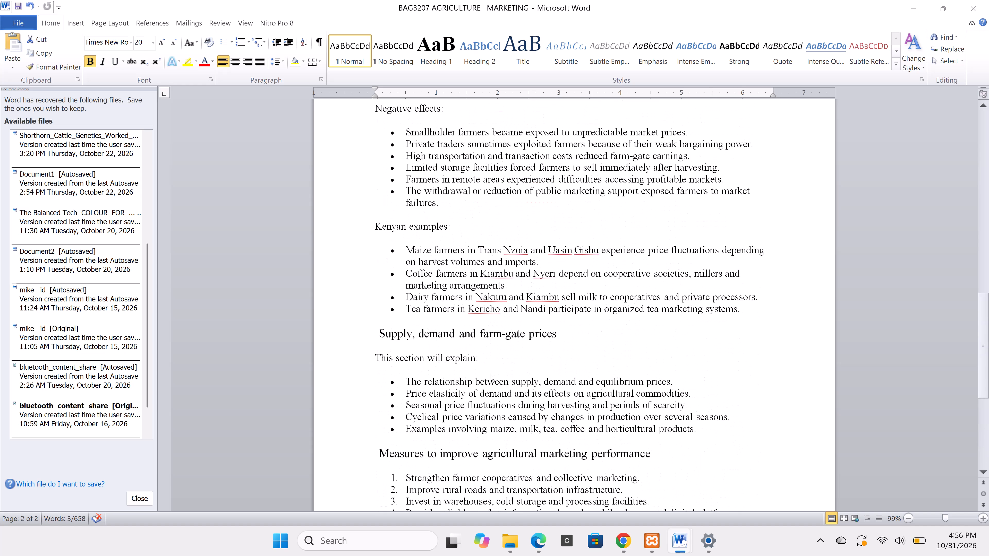
{"action": "scroll", "coordinate": [490, 373], "scroll_direction": "right", "scroll_amount": 1}
{"action": "scroll", "coordinate": [490, 373], "scroll_direction": "down", "scroll_amount": 1}
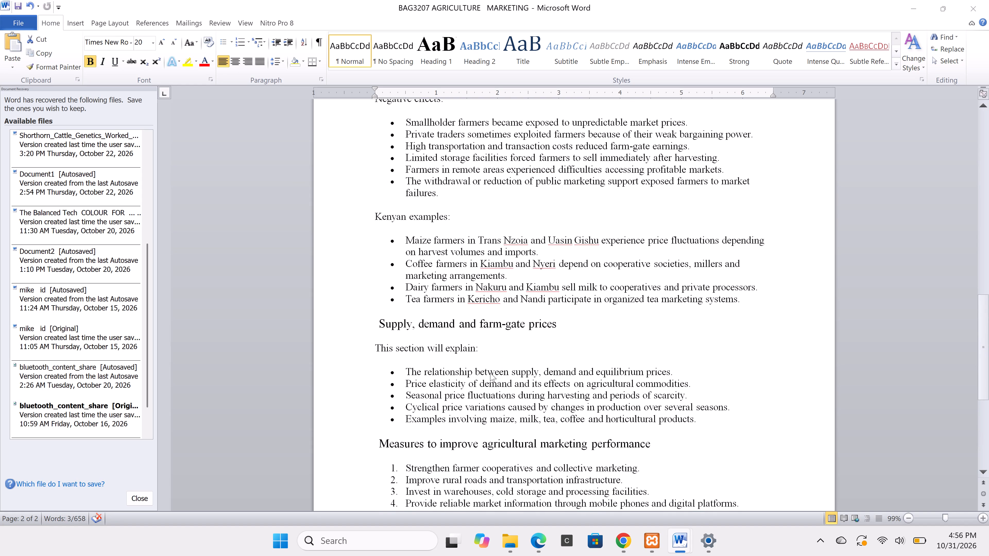
{"action": "scroll", "coordinate": [490, 373], "scroll_direction": "down", "scroll_amount": 1}
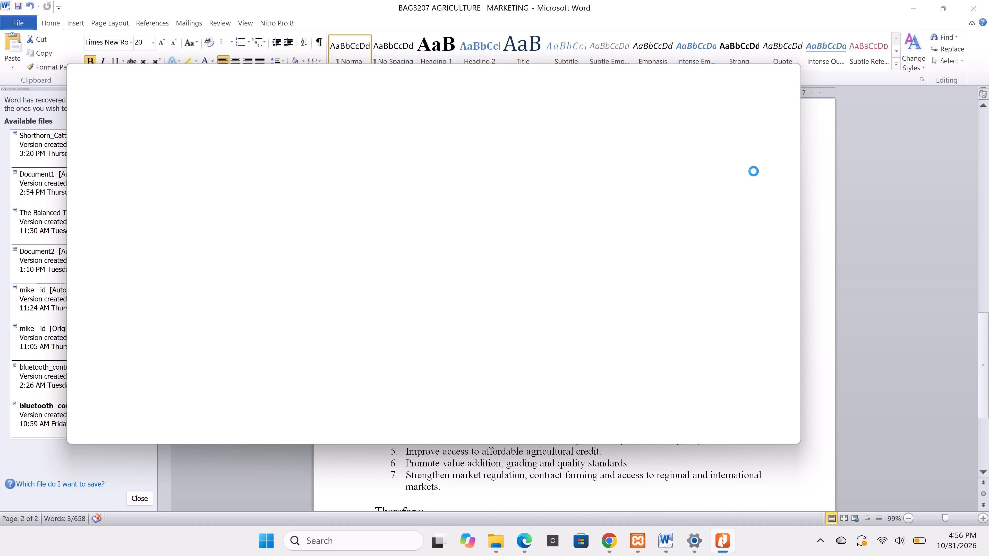
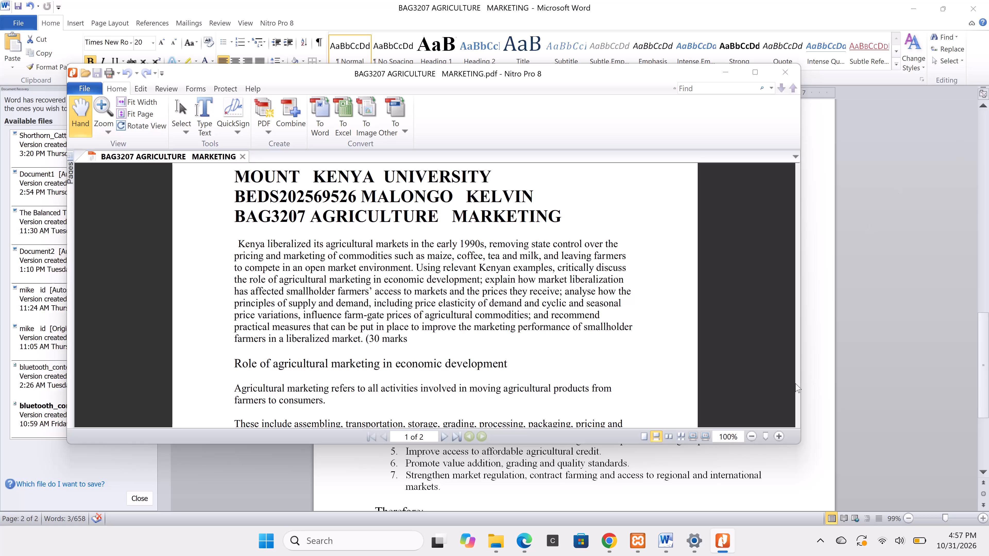
Return to the assignment in Microsoft Word and review its second page, from the negative effects list to the closing paragraph.
{"action": "left_click", "coordinate": [778, 463]}
{"action": "scroll", "coordinate": [778, 463], "scroll_direction": "up", "scroll_amount": 1}
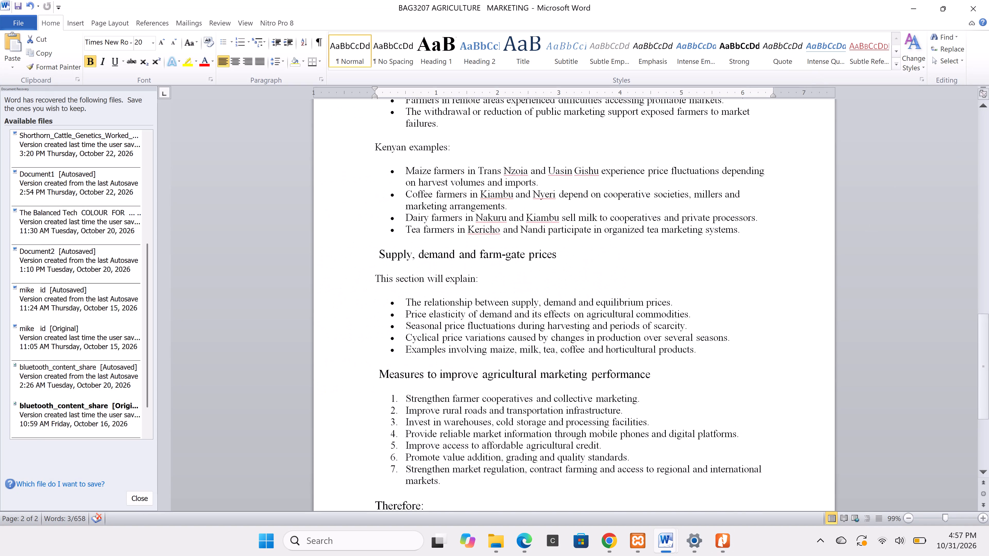
{"action": "scroll", "coordinate": [778, 463], "scroll_direction": "up", "scroll_amount": 1}
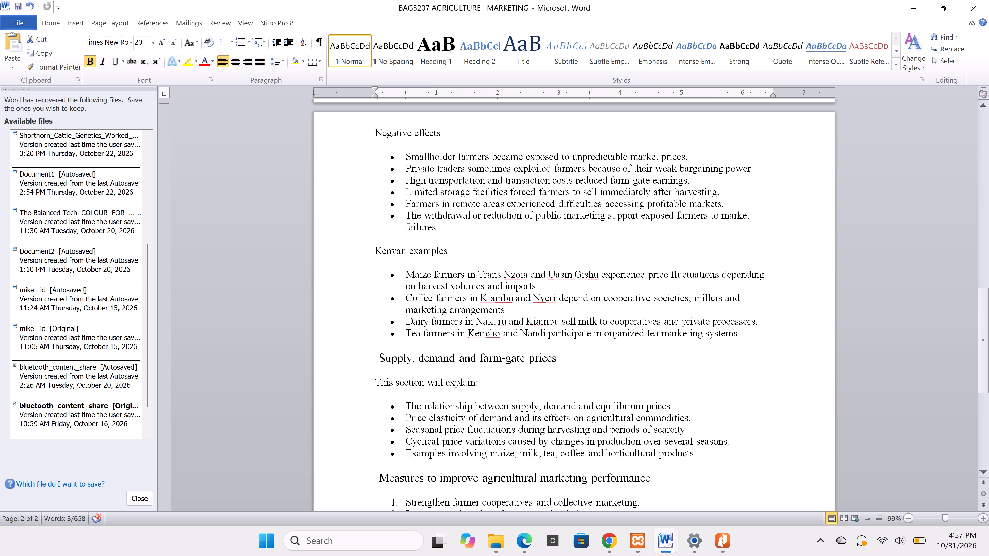
{"action": "scroll", "coordinate": [460, 377], "scroll_direction": "down", "scroll_amount": 1}
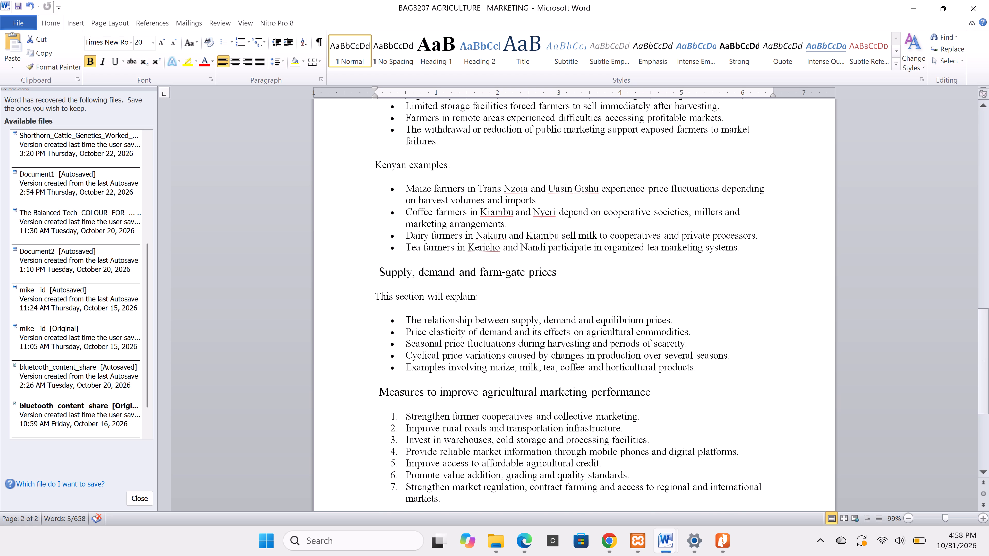
{"action": "scroll", "coordinate": [579, 343], "scroll_direction": "down", "scroll_amount": 1}
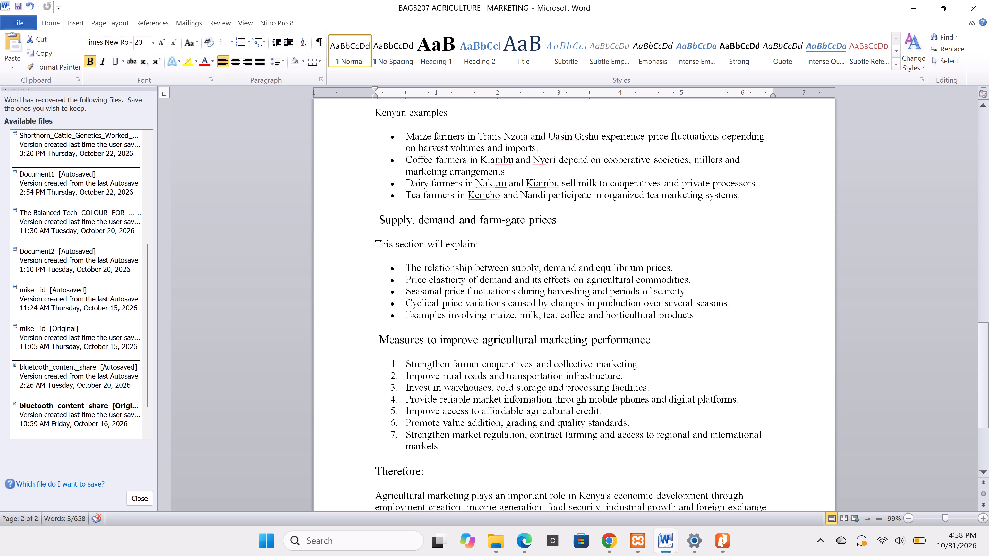
{"action": "scroll", "coordinate": [579, 343], "scroll_direction": "down", "scroll_amount": 3}
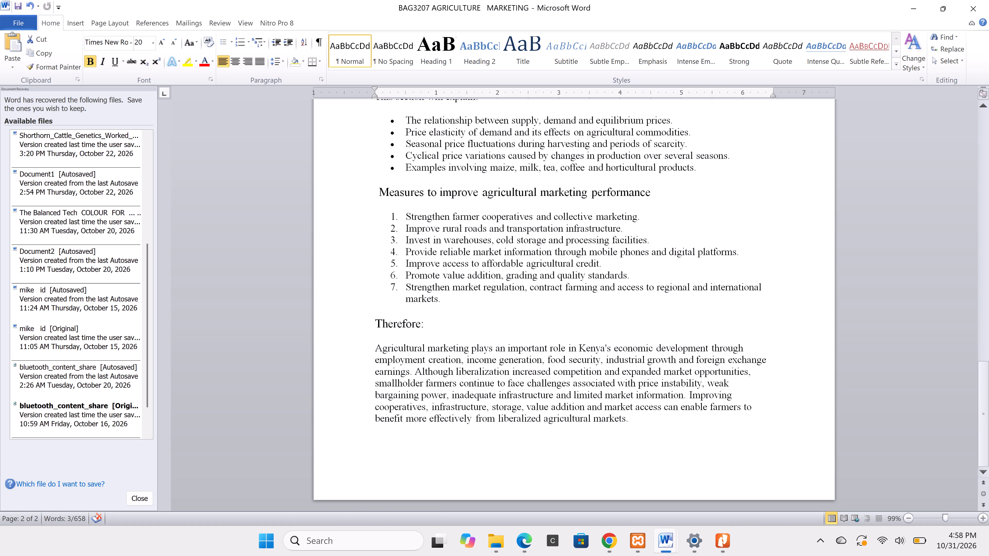
{"action": "scroll", "coordinate": [579, 343], "scroll_direction": "up", "scroll_amount": 1}
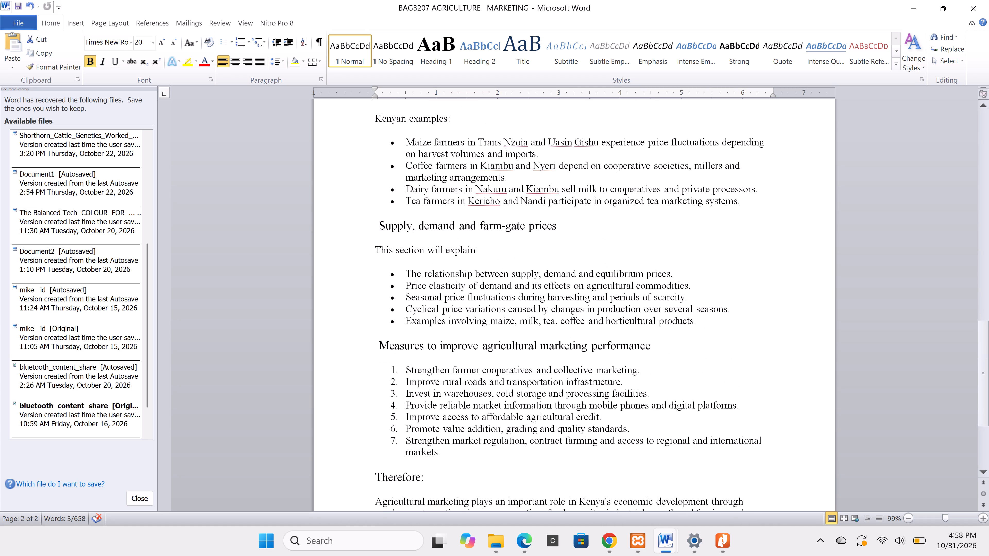
{"action": "scroll", "coordinate": [579, 343], "scroll_direction": "up", "scroll_amount": 7}
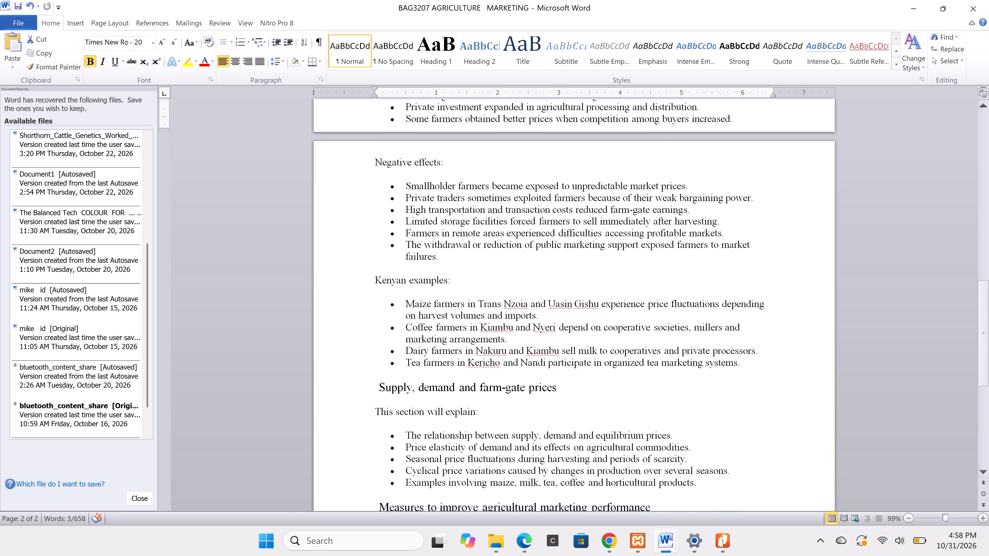
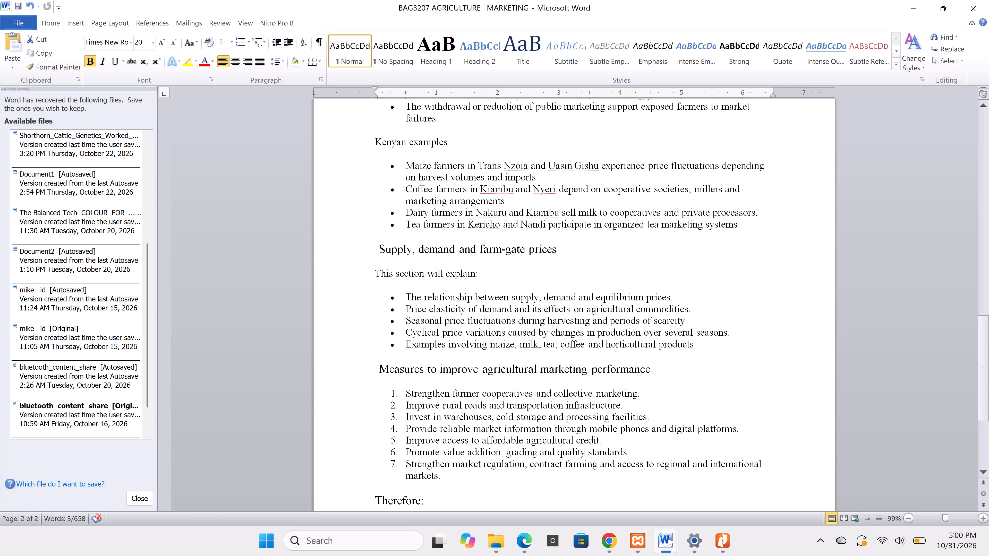
{"action": "scroll", "coordinate": [522, 388], "scroll_direction": "down", "scroll_amount": 1}
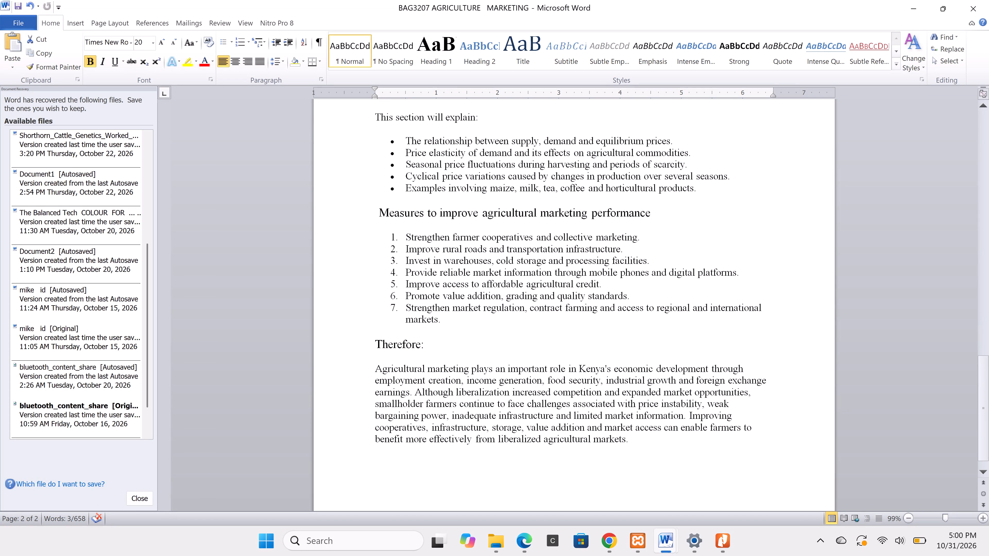
{"action": "scroll", "coordinate": [522, 388], "scroll_direction": "down", "scroll_amount": 1}
{"action": "scroll", "coordinate": [455, 361], "scroll_direction": "up", "scroll_amount": 1}
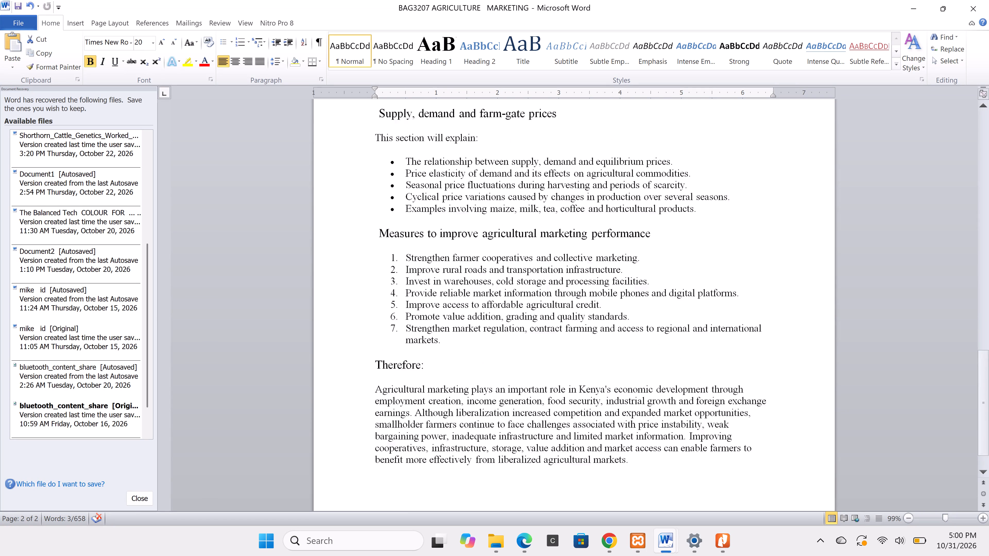
{"action": "scroll", "coordinate": [455, 361], "scroll_direction": "up", "scroll_amount": 1}
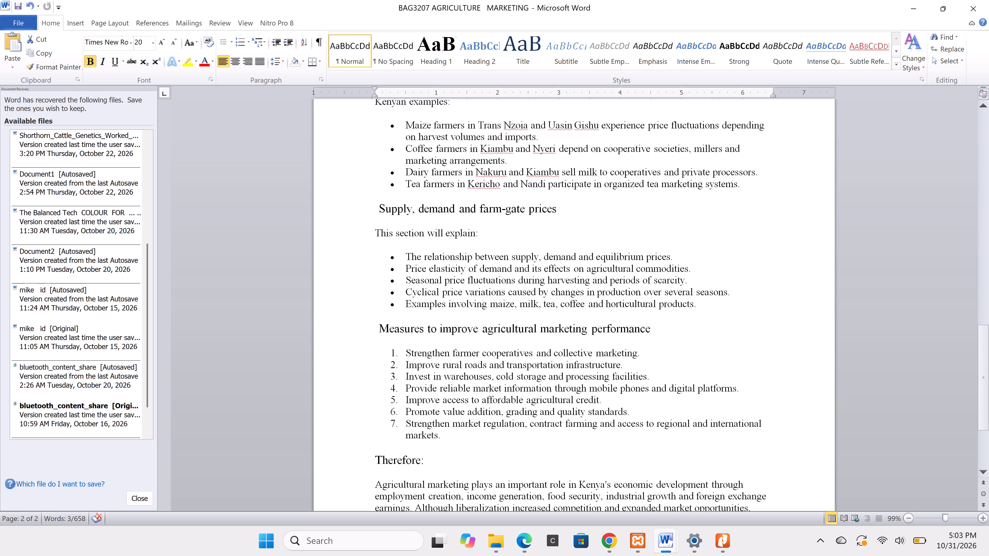
{"action": "left_click", "coordinate": [444, 232]}
{"action": "key", "text": "BackSpace"}
{"action": "key", "text": "BackSpace"}
{"action": "key", "text": "BackSpace"}
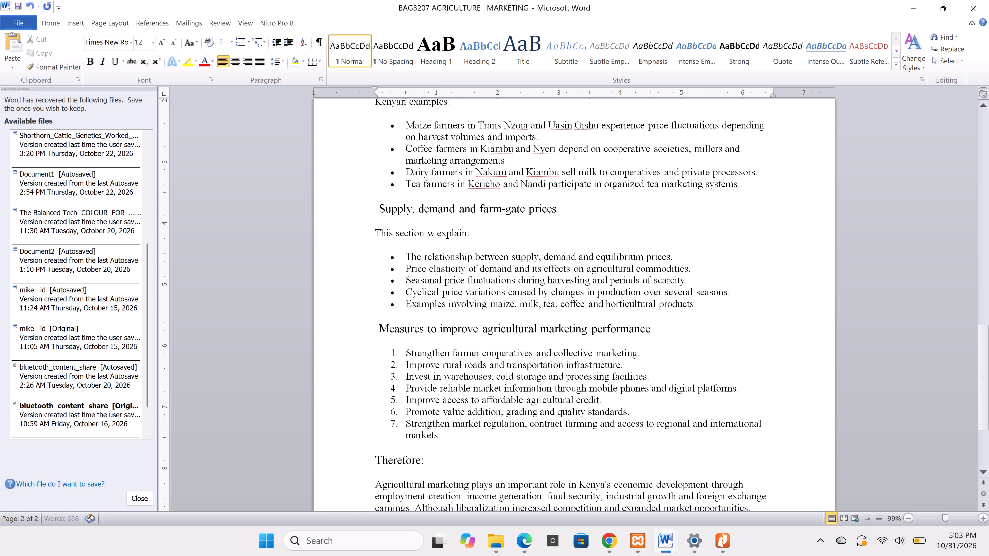
{"action": "key", "text": "BackSpace"}
{"action": "key", "text": "BackSpace"}
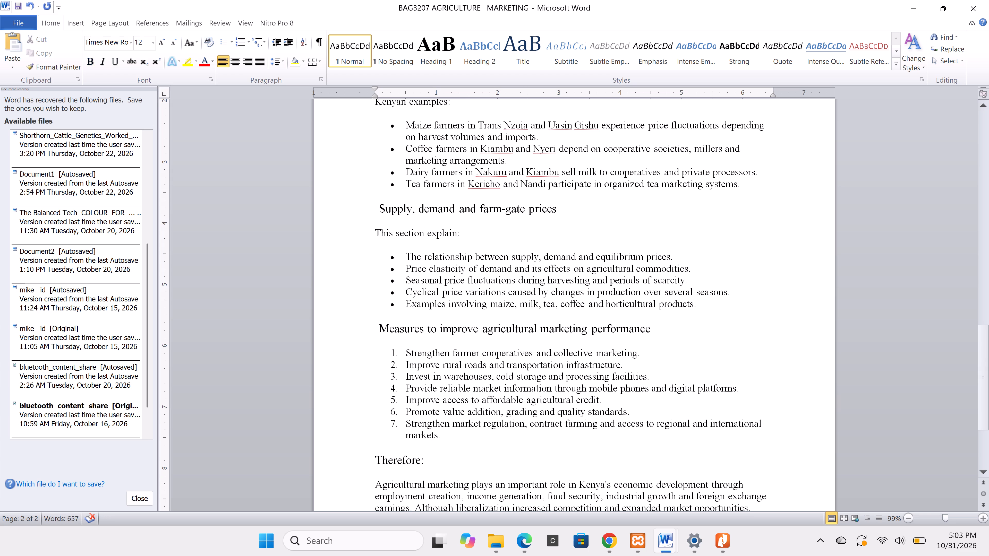
Remove the bullets from all five lines listed under "This section explain" in the Supply, demand and farm-gate prices section.
{"action": "left_click", "coordinate": [398, 261]}
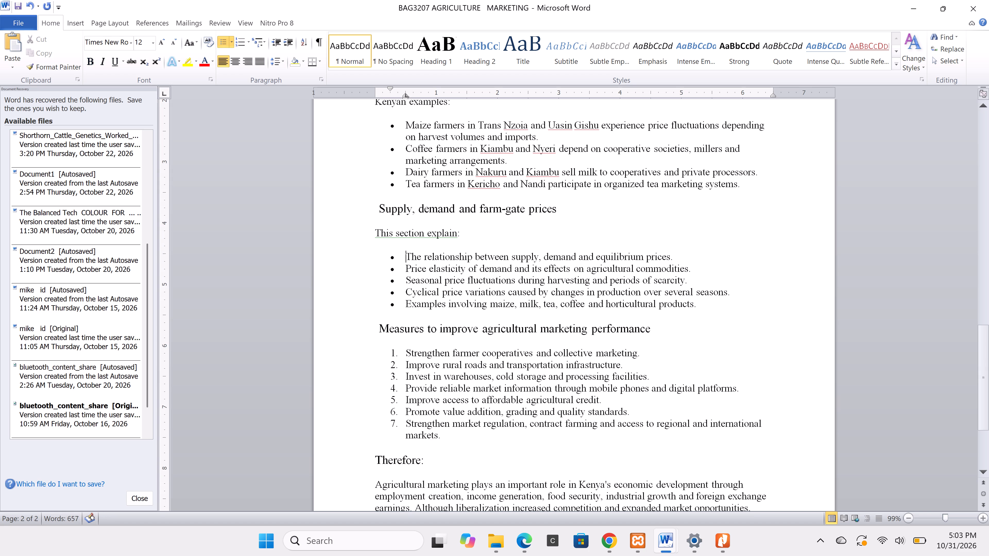
{"action": "double_click", "coordinate": [391, 260]}
{"action": "key", "text": "BackSpace"}
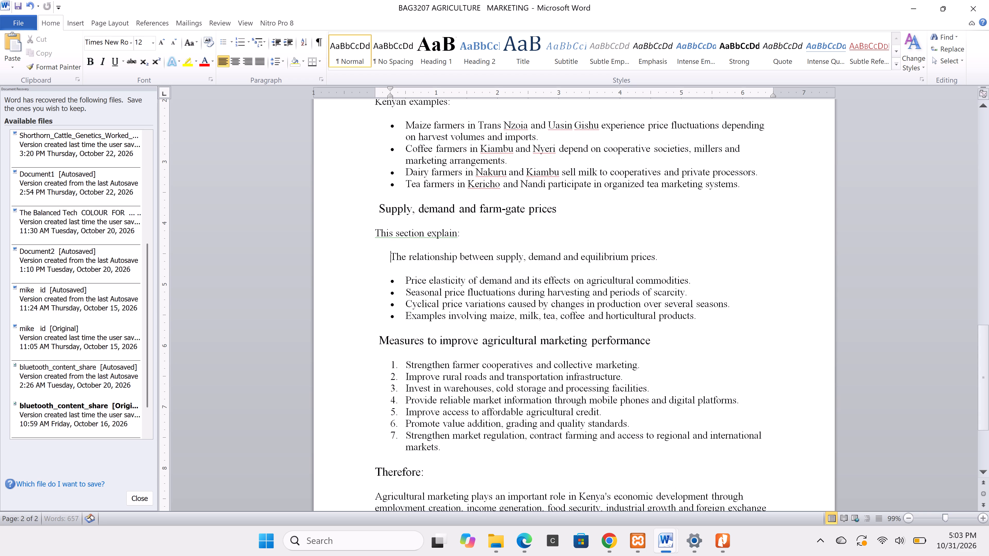
{"action": "left_click", "coordinate": [392, 280]}
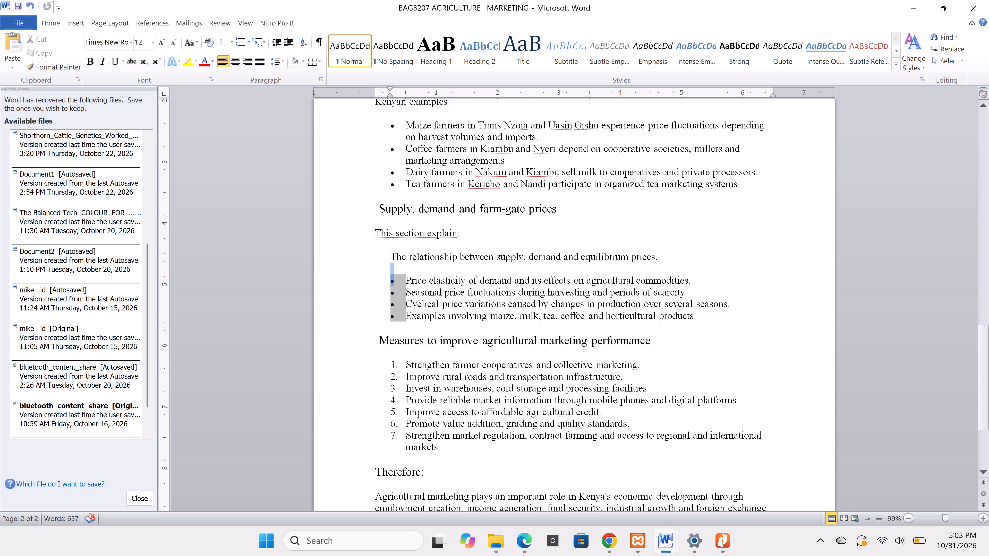
{"action": "key", "text": "BackSpace"}
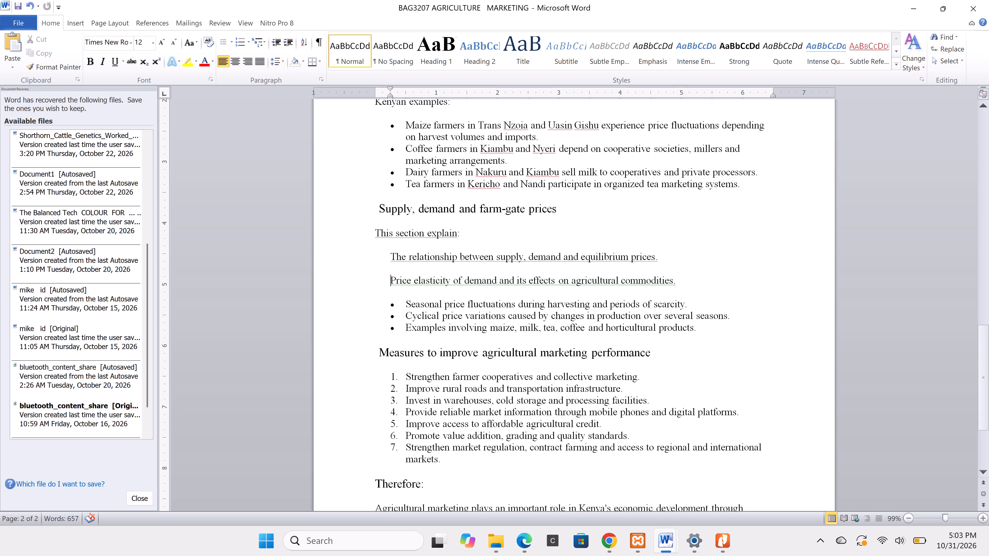
{"action": "left_click", "coordinate": [393, 306]}
{"action": "key", "text": "BackSpace"}
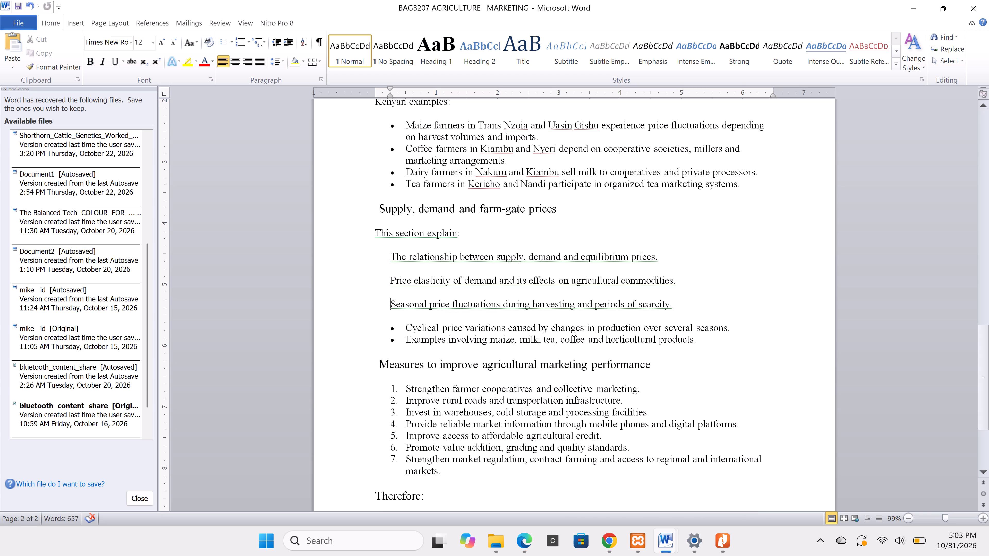
{"action": "left_click", "coordinate": [390, 329]}
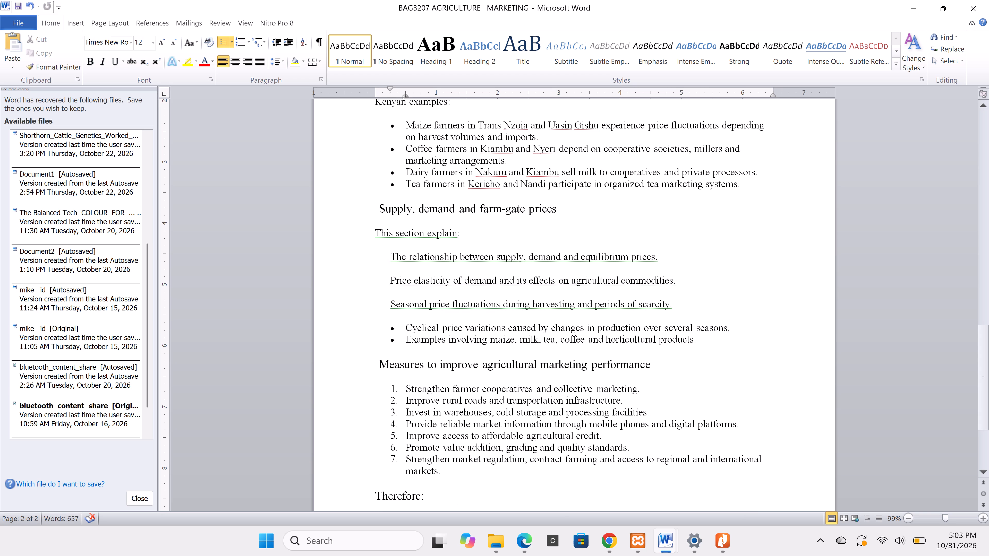
{"action": "left_click", "coordinate": [393, 328]}
{"action": "key", "text": "BackSpace"}
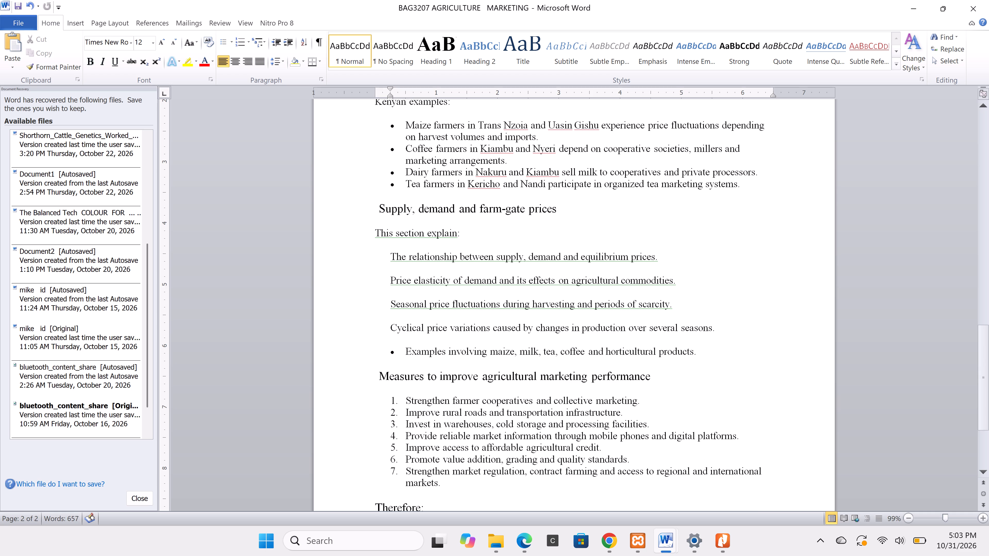
{"action": "left_click", "coordinate": [392, 350]}
{"action": "key", "text": "BackSpace"}
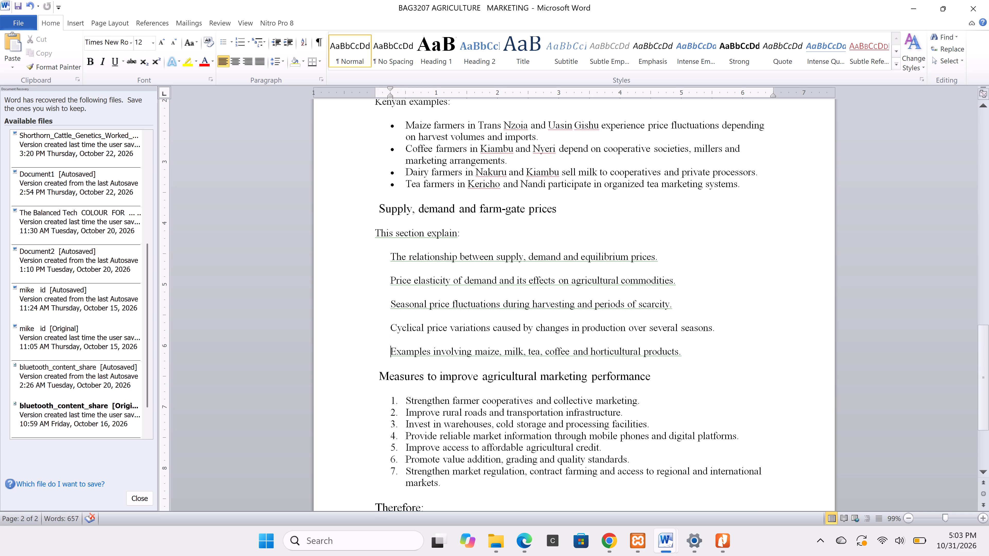
Remove the space before paragraph from the five unbulleted lines, equilibrium prices through horticultural products.
{"action": "left_click_drag", "start_coordinate": [387, 258], "coordinate": [420, 288]}
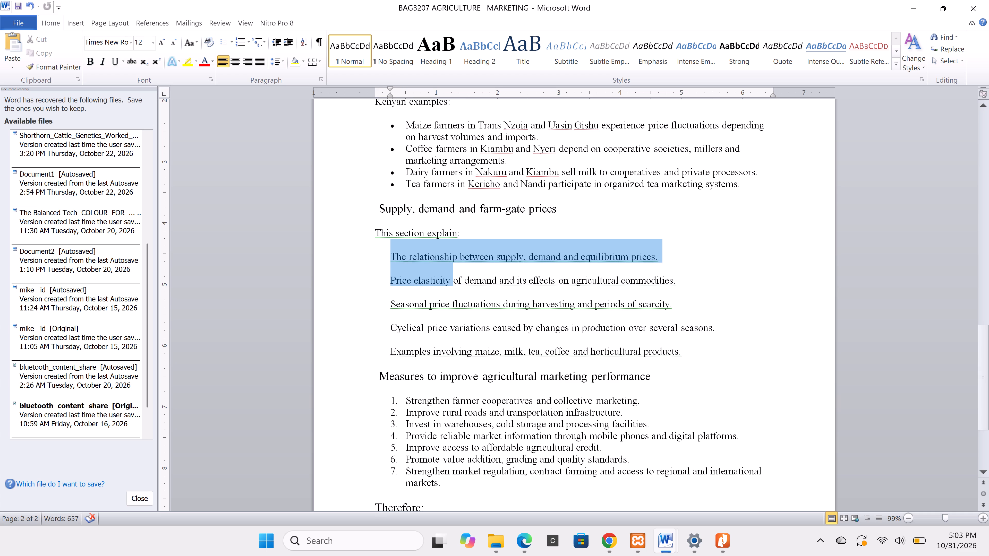
{"action": "left_click_drag", "start_coordinate": [420, 288], "coordinate": [677, 355]}
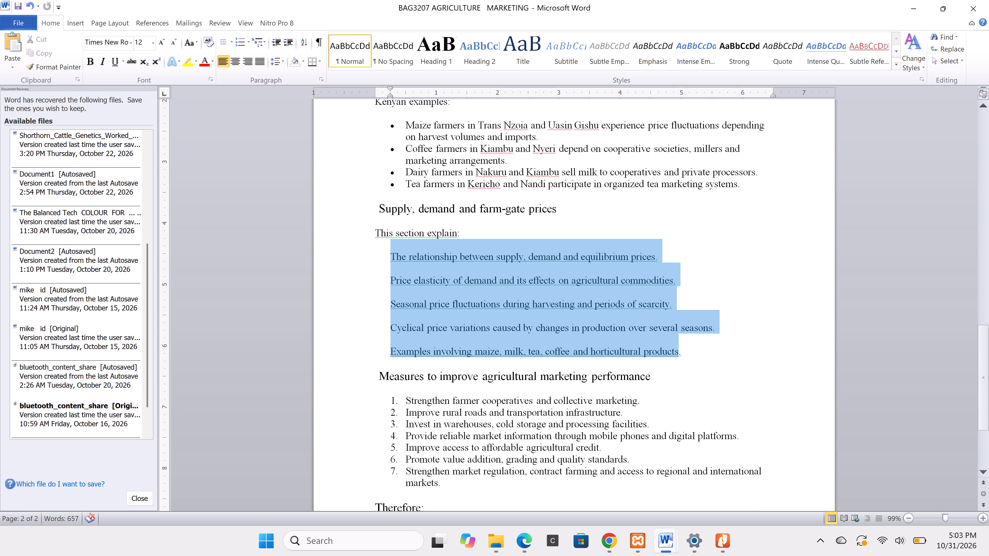
{"action": "left_click_drag", "start_coordinate": [677, 355], "coordinate": [679, 355]}
{"action": "left_click", "coordinate": [282, 63]}
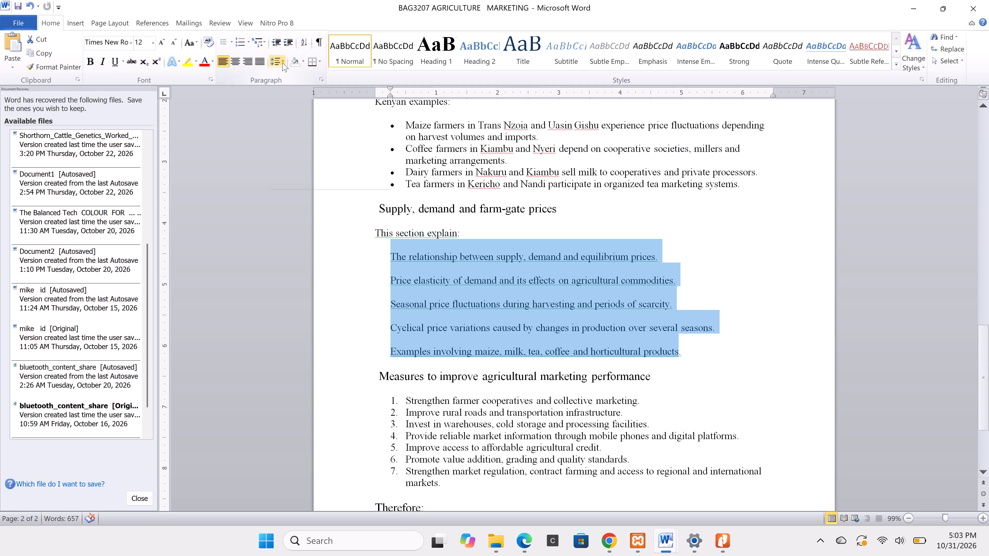
{"action": "left_click", "coordinate": [300, 167]}
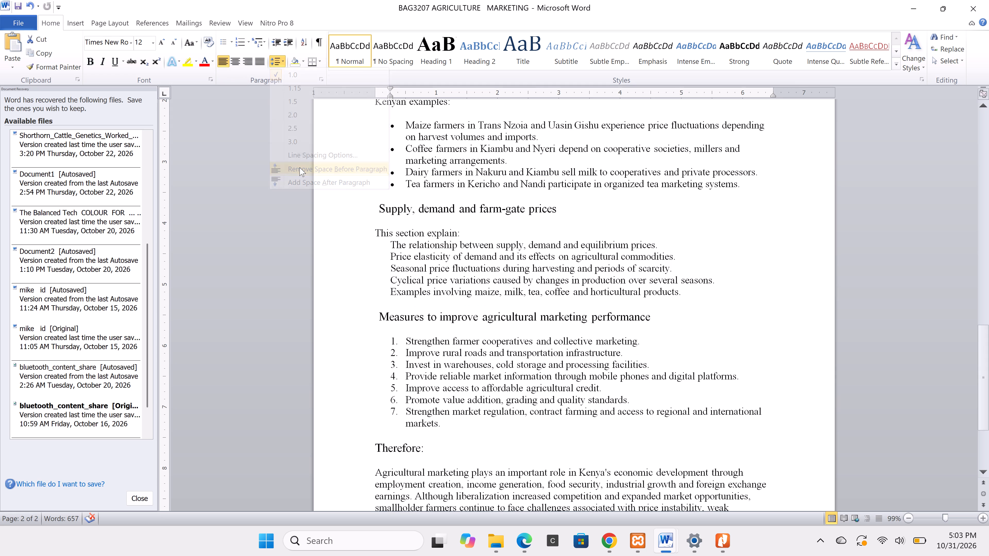
{"action": "left_click", "coordinate": [480, 293]}
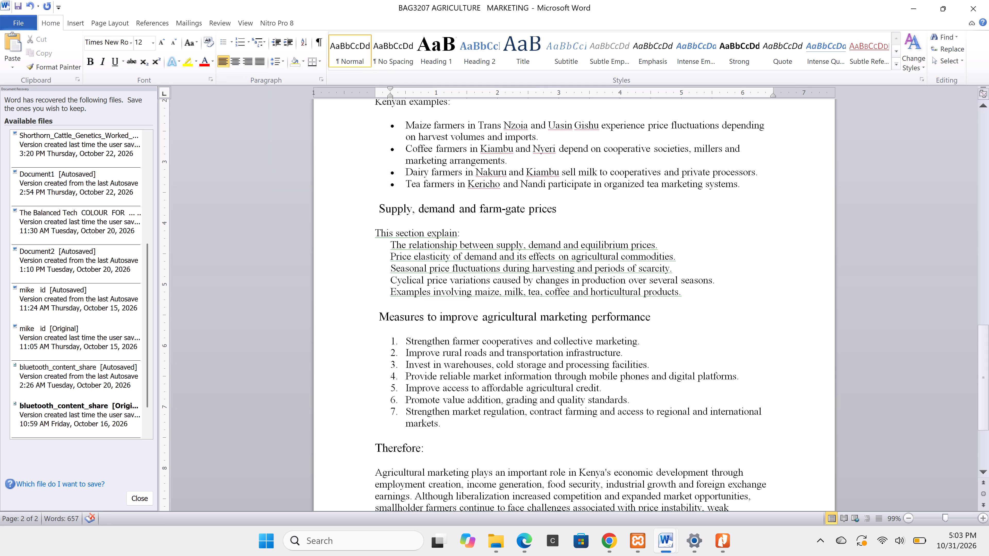
Replace the colon after "This section explain" with a semicolon.
{"action": "left_click", "coordinate": [461, 235]}
{"action": "key", "text": "BackSpace"}
{"action": "key", "text": "comma"}
{"action": "key", "text": "BackSpace"}
{"action": "key", "text": "semicolon"}
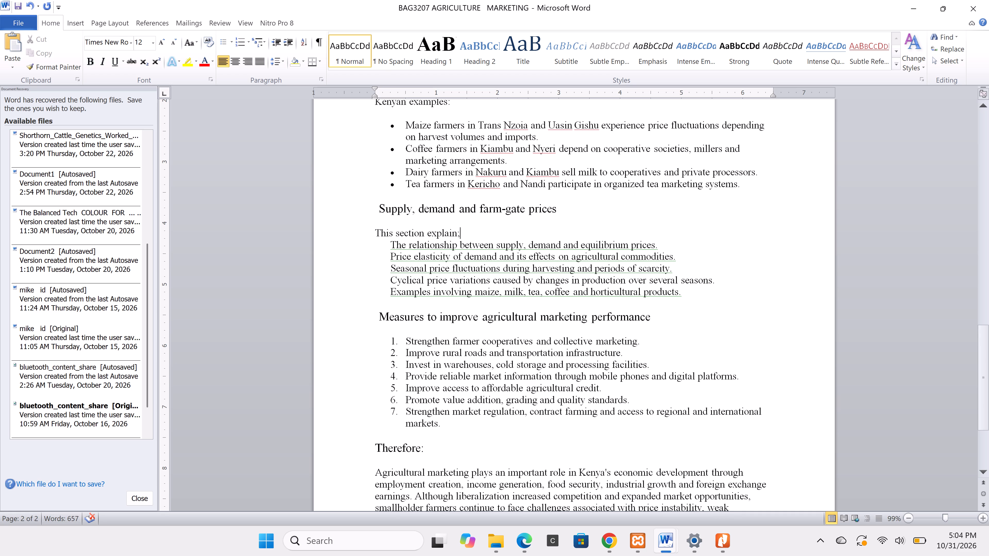
Paste the copied supply, demand and equilibrium prices explanation below the five unbulleted lines, leaving a blank line between them.
{"action": "left_click", "coordinate": [693, 293]}
{"action": "key", "text": "Return"}
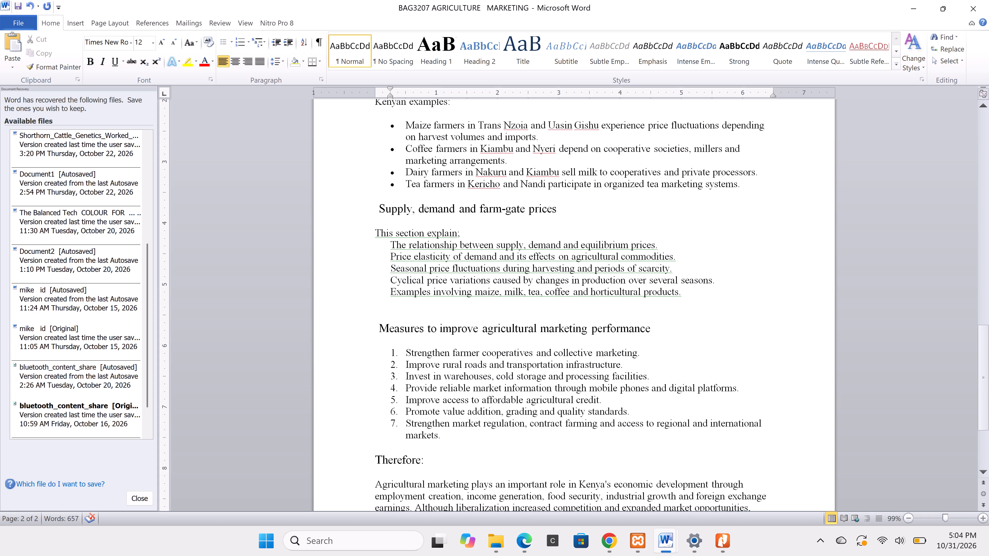
{"action": "key", "text": "Return"}
{"action": "key", "text": "ctrl+v"}
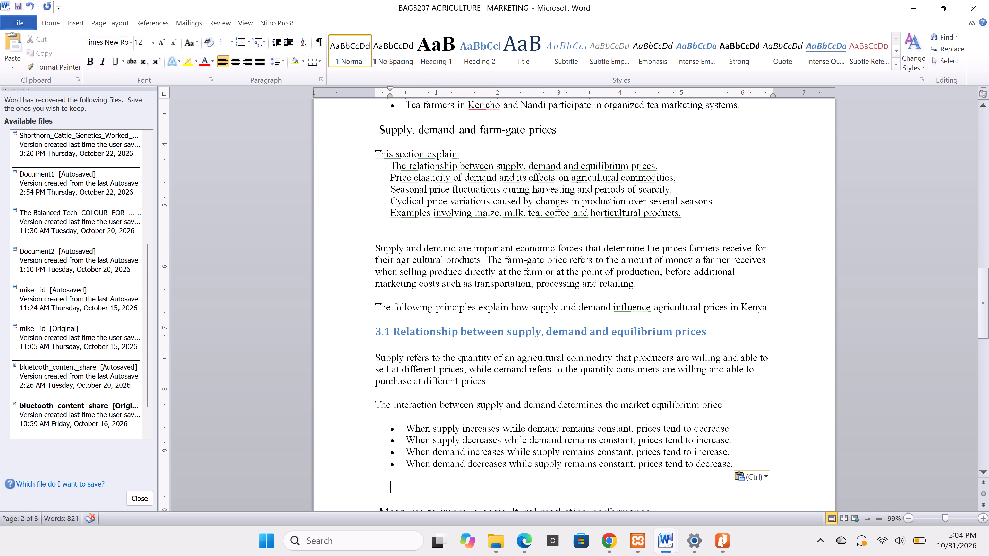
Delete the number "3.1" from the pasted heading "Relationship between supply, demand and equilibrium prices".
{"action": "scroll", "coordinate": [546, 392], "scroll_direction": "down", "scroll_amount": 2}
{"action": "scroll", "coordinate": [546, 392], "scroll_direction": "up", "scroll_amount": 1}
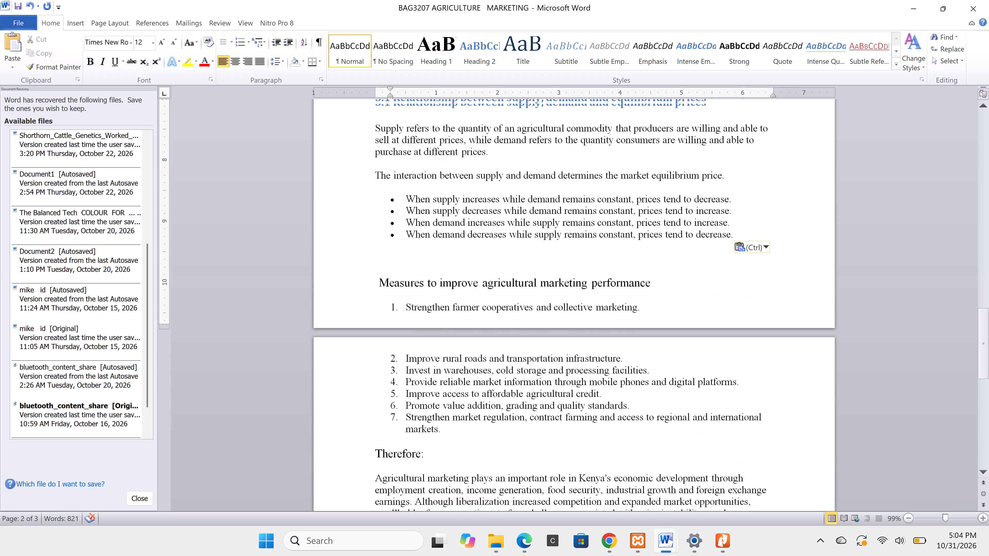
{"action": "scroll", "coordinate": [546, 392], "scroll_direction": "up", "scroll_amount": 1}
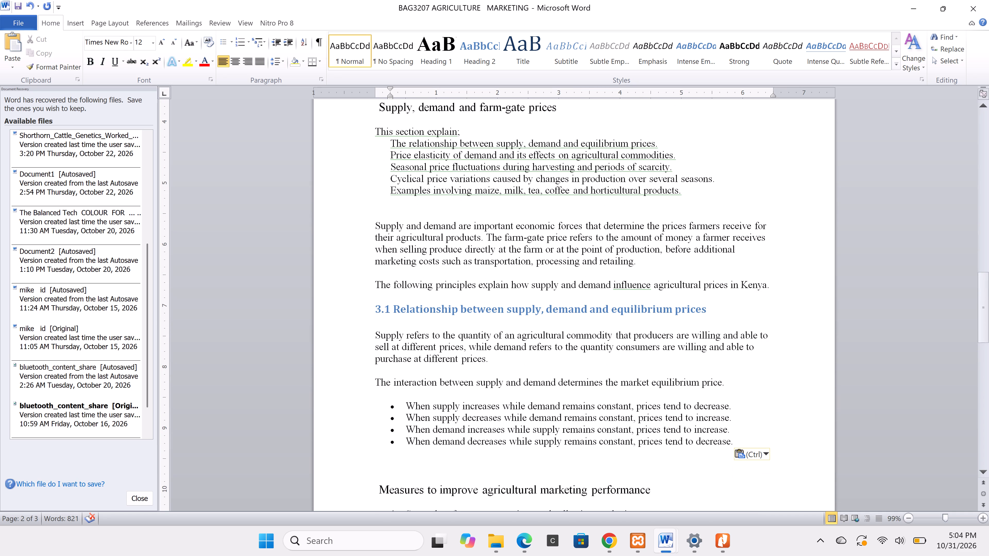
{"action": "left_click", "coordinate": [392, 309]}
{"action": "key", "text": "BackSpace"}
{"action": "key", "text": "BackSpace"}
{"action": "key", "text": "BackSpace"}
{"action": "key", "text": "BackSpace"}
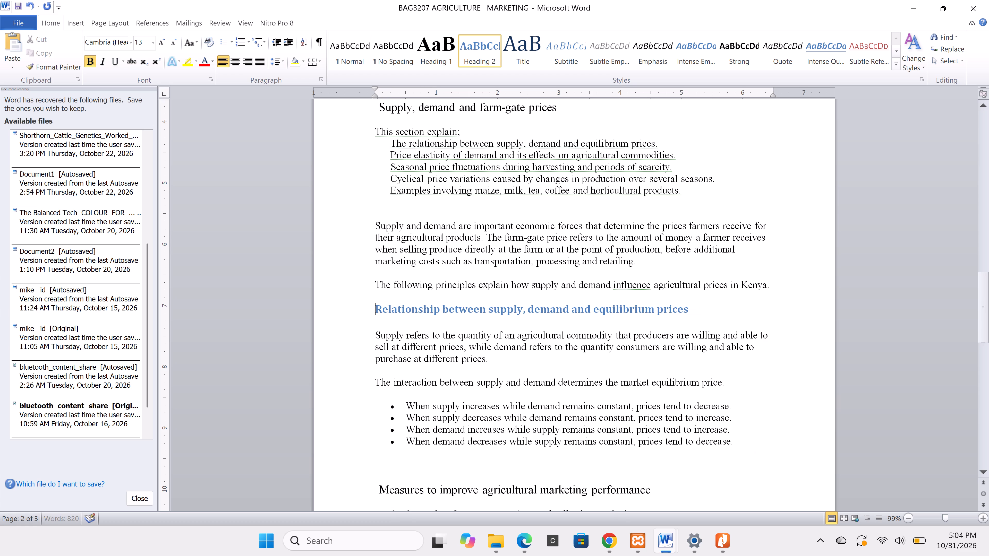
Format the heading "Relationship between supply, demand and equilibrium prices" as black, non-bold Times New Roman.
{"action": "left_click_drag", "start_coordinate": [373, 308], "coordinate": [595, 324]}
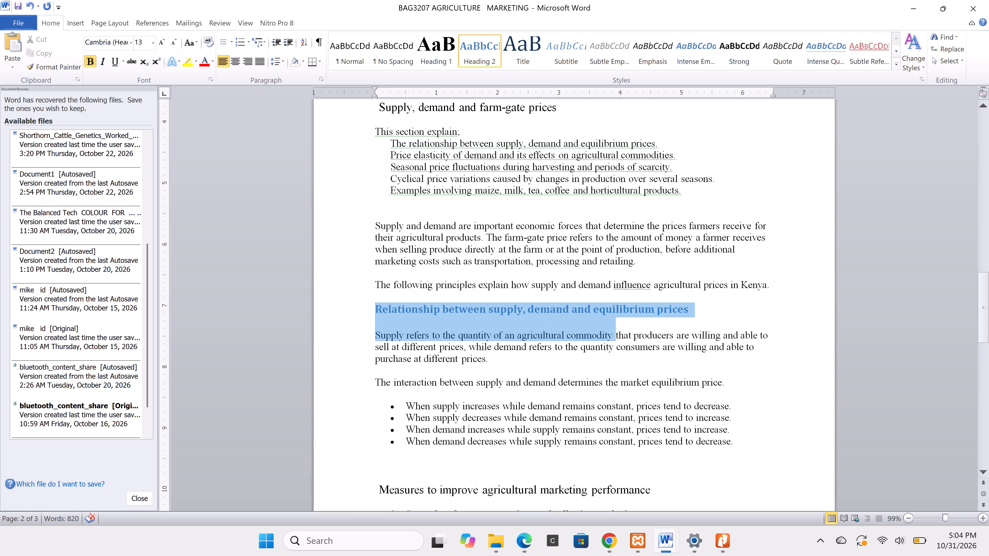
{"action": "left_click_drag", "start_coordinate": [595, 324], "coordinate": [693, 316]}
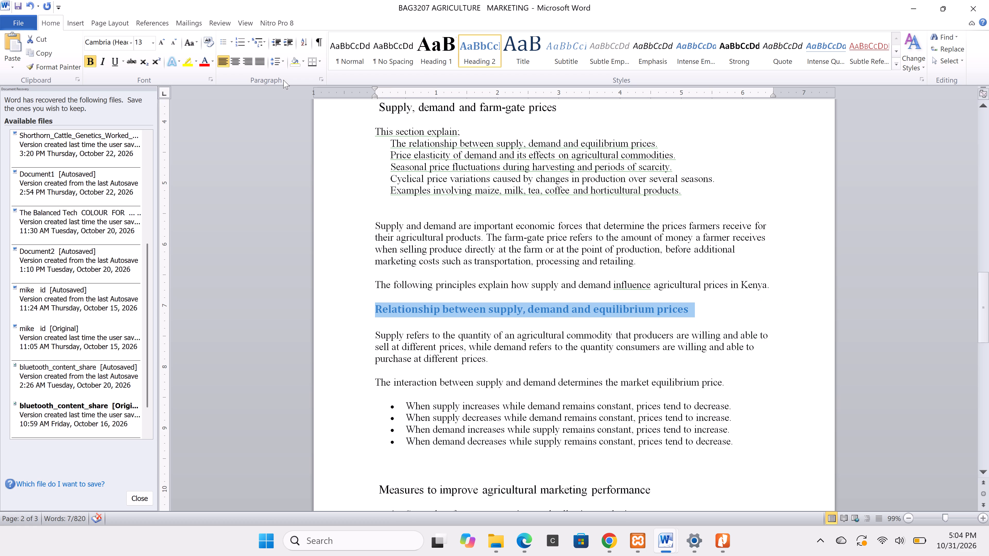
{"action": "left_click", "coordinate": [214, 61]}
{"action": "left_click", "coordinate": [209, 78]}
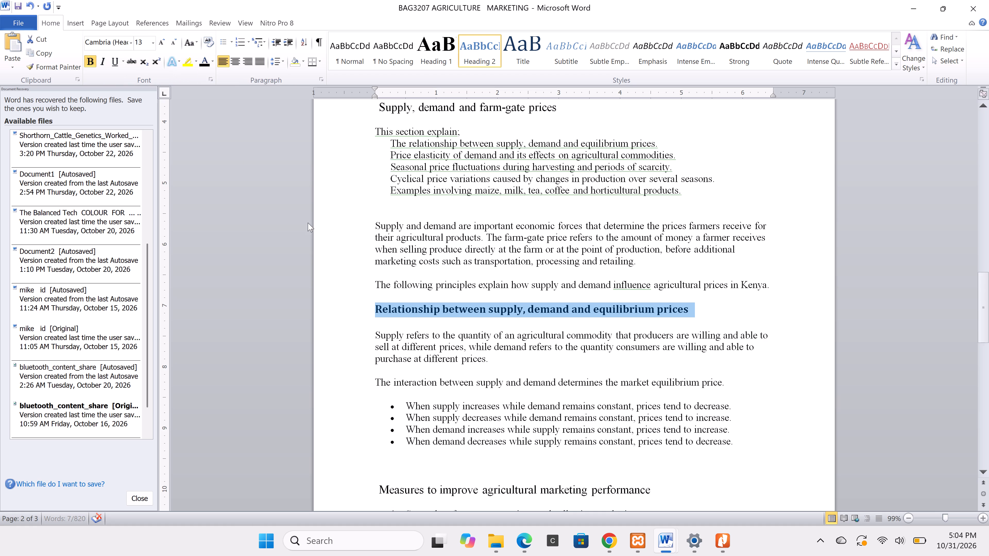
{"action": "left_click", "coordinate": [92, 60]}
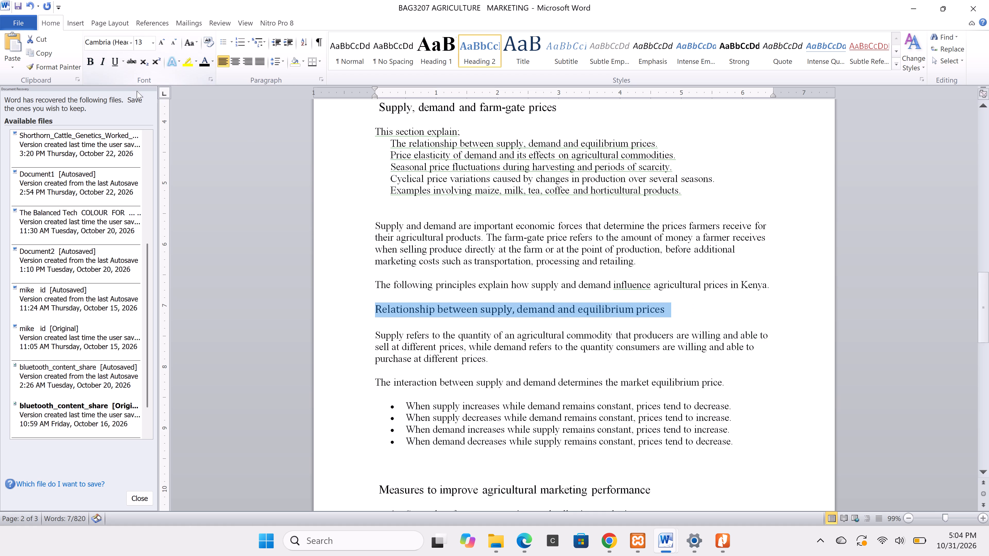
{"action": "left_click", "coordinate": [131, 44]}
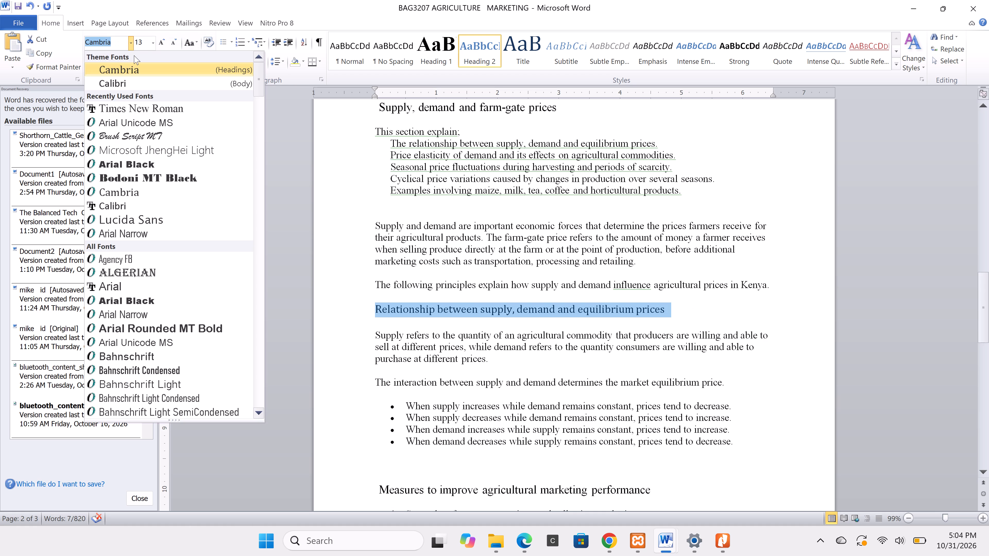
{"action": "left_click", "coordinate": [149, 113]}
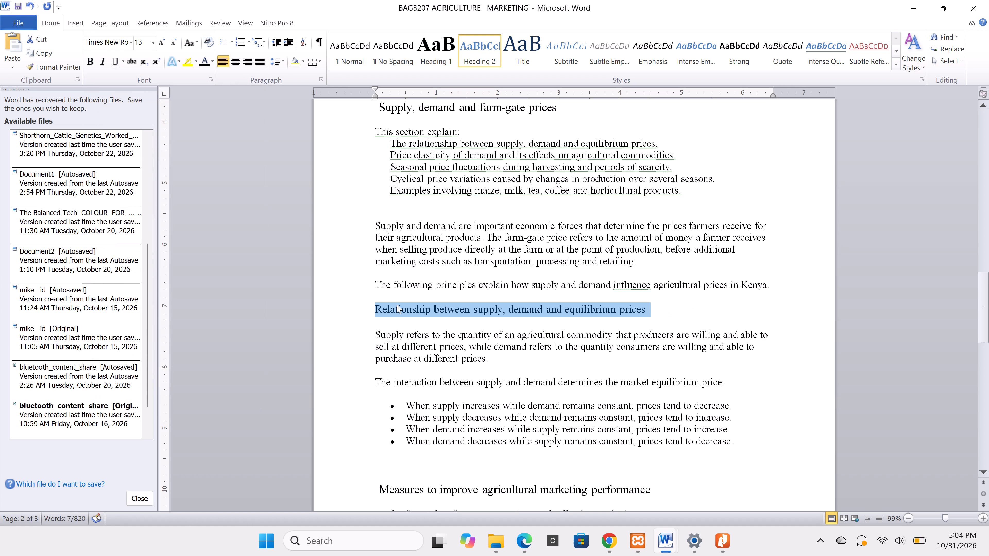
{"action": "left_click", "coordinate": [397, 304]}
{"action": "left_click", "coordinate": [383, 332]}
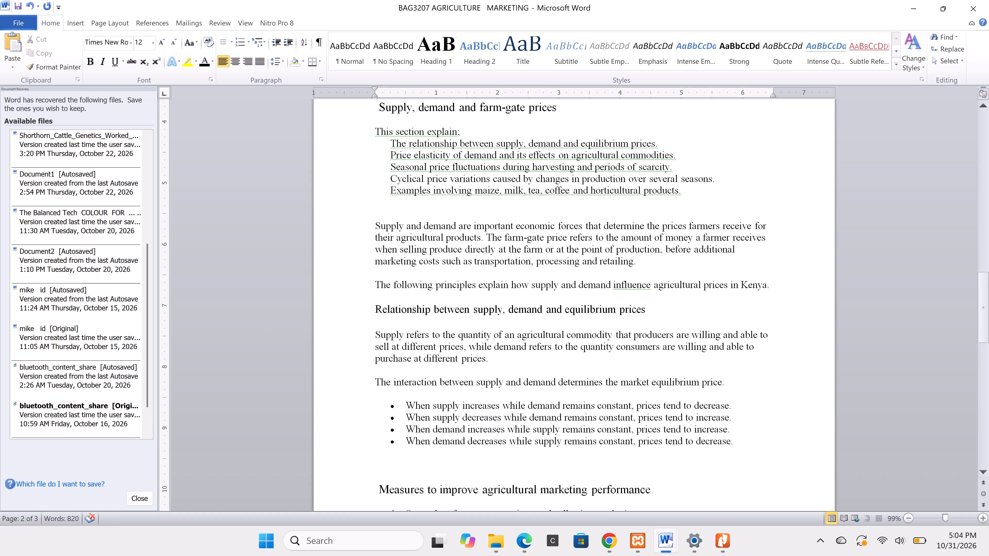
Insert two blank lines before the heading "Measures to improve agricultural marketing performance".
{"action": "scroll", "coordinate": [406, 367], "scroll_direction": "down", "scroll_amount": 1}
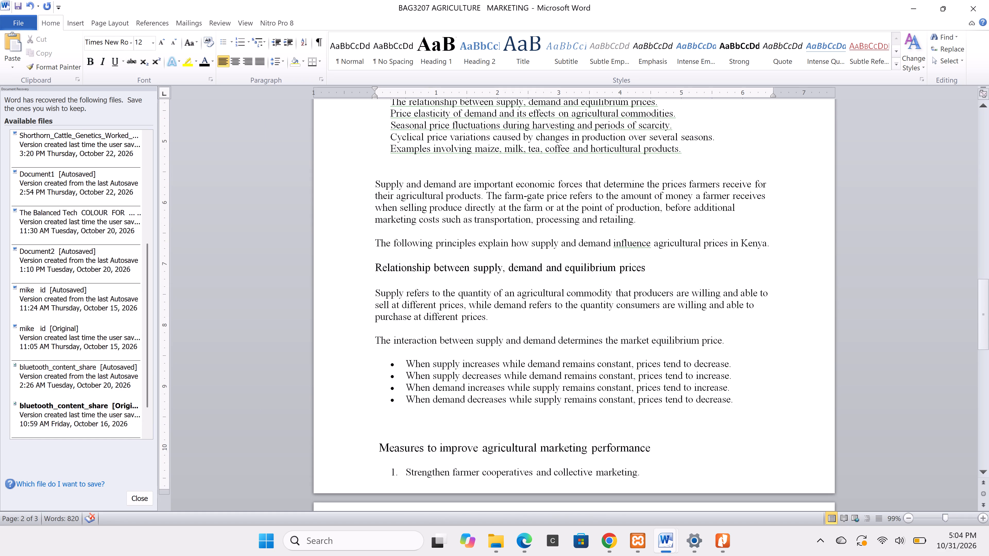
{"action": "scroll", "coordinate": [416, 393], "scroll_direction": "down", "scroll_amount": 2}
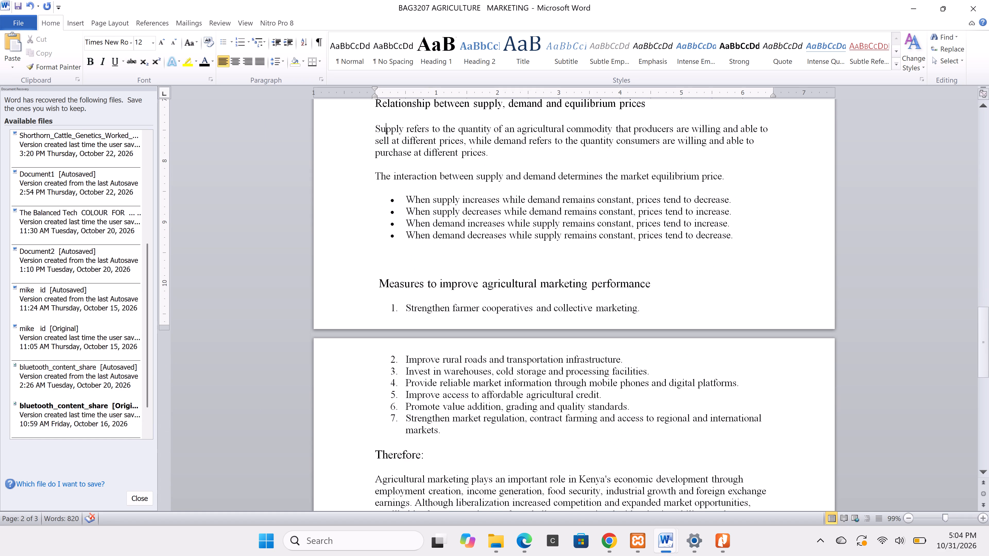
{"action": "left_click", "coordinate": [376, 288]}
{"action": "key", "text": "Return"}
{"action": "key", "text": "Return"}
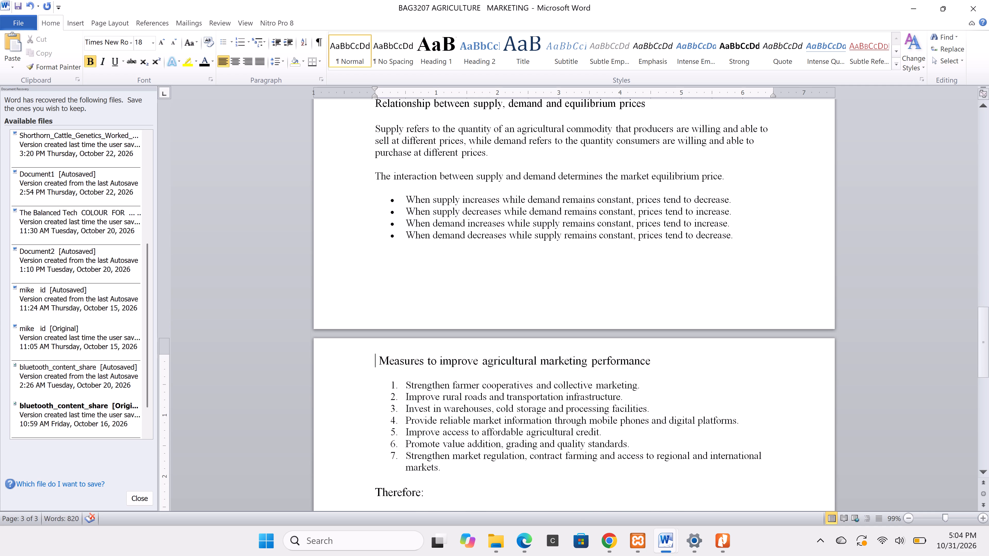
Remove the bullets from the four supply and demand lines under "The interaction between supply and demand determines the market equilibrium price".
{"action": "scroll", "coordinate": [397, 310], "scroll_direction": "down", "scroll_amount": 1}
{"action": "scroll", "coordinate": [397, 310], "scroll_direction": "up", "scroll_amount": 1}
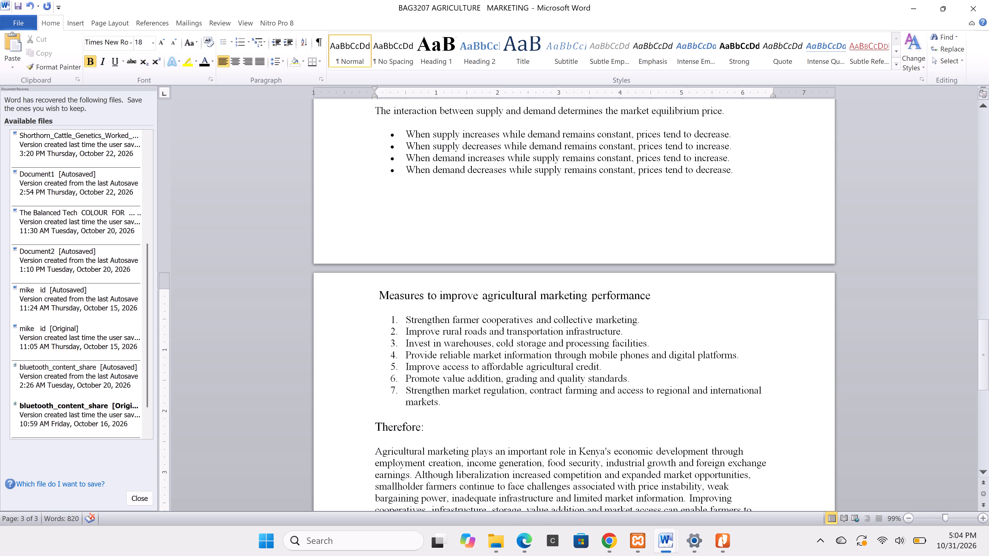
{"action": "scroll", "coordinate": [397, 310], "scroll_direction": "up", "scroll_amount": 1}
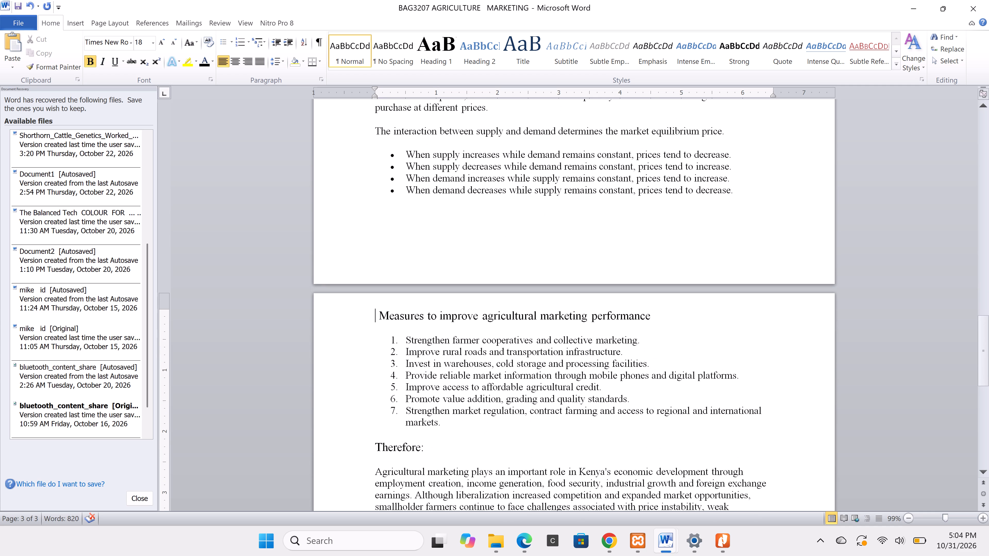
{"action": "scroll", "coordinate": [411, 235], "scroll_direction": "up", "scroll_amount": 2}
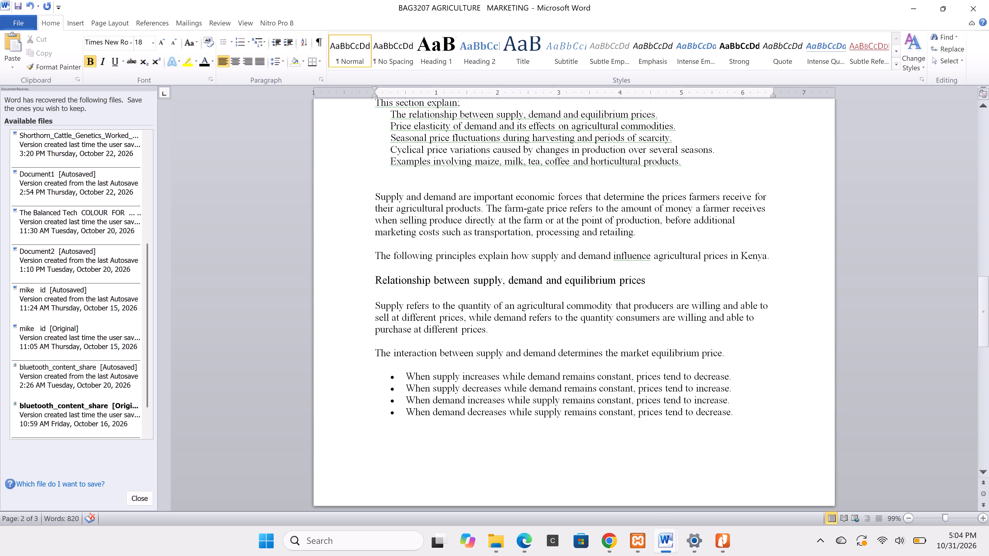
{"action": "left_click", "coordinate": [394, 379]}
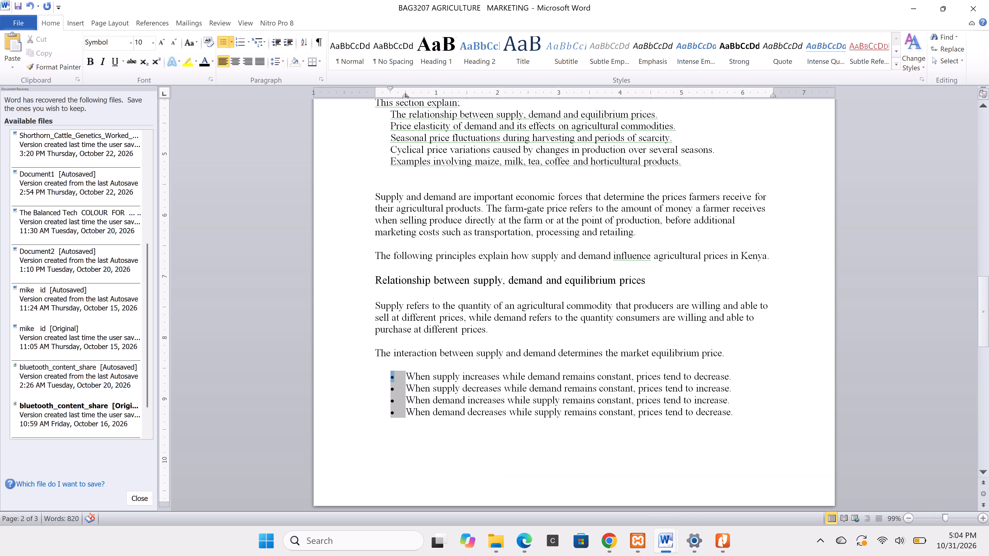
{"action": "key", "text": "BackSpace"}
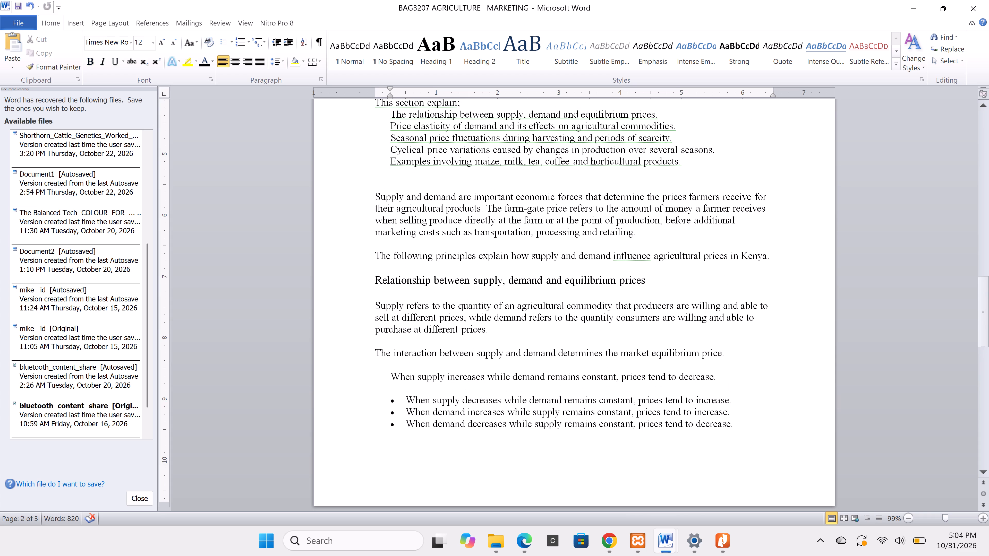
{"action": "left_click", "coordinate": [393, 405]}
{"action": "key", "text": "BackSpace"}
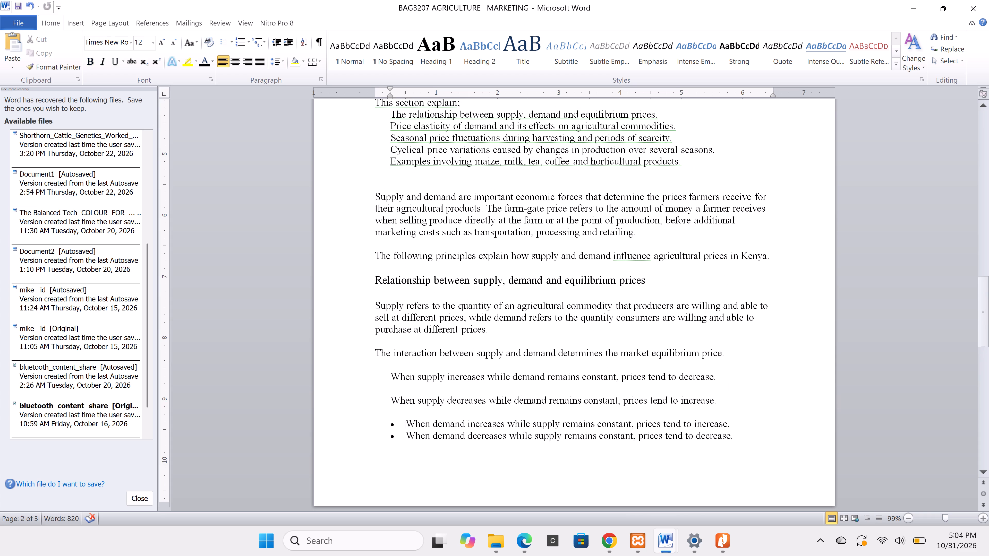
{"action": "left_click", "coordinate": [396, 426]}
{"action": "left_click", "coordinate": [392, 427]}
{"action": "key", "text": "BackSpace"}
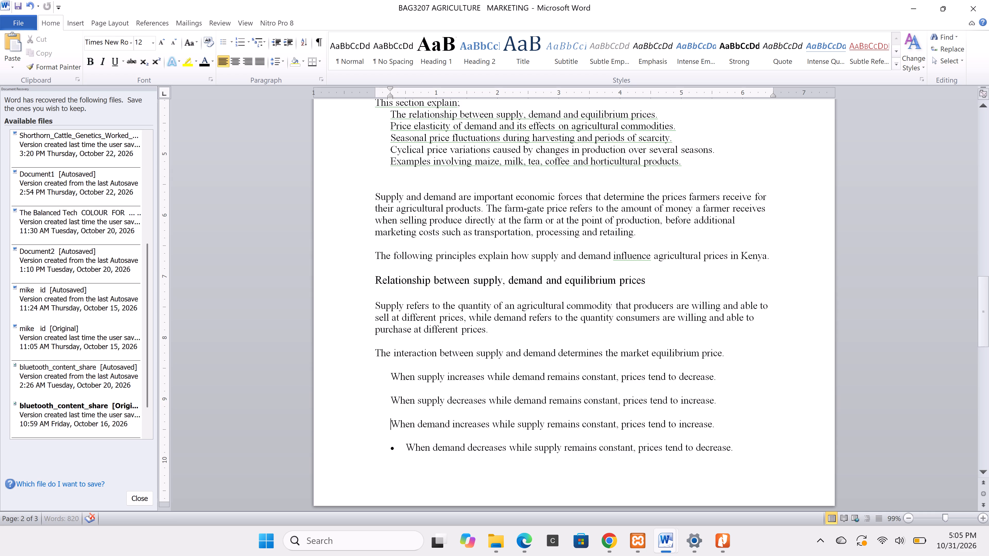
{"action": "left_click", "coordinate": [395, 450]}
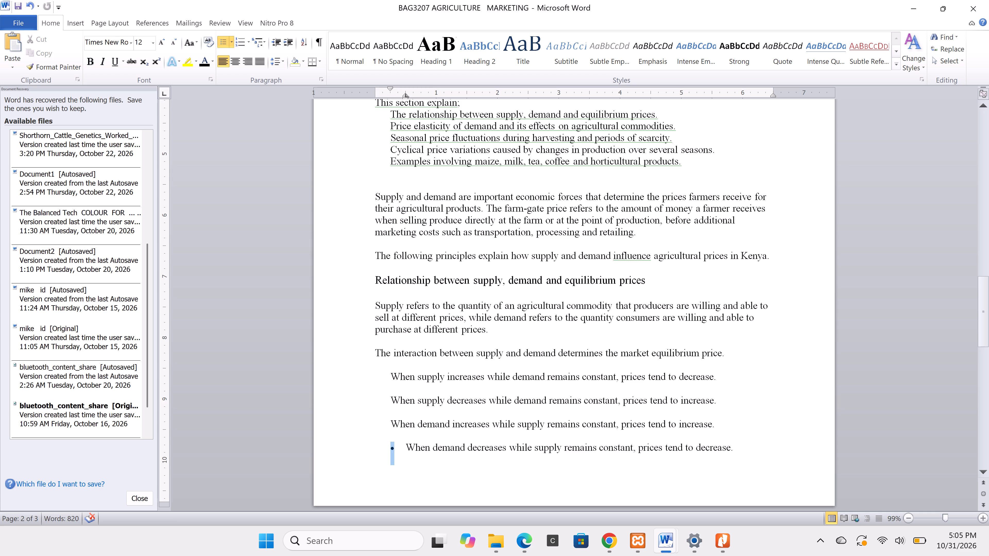
{"action": "left_click", "coordinate": [391, 449]}
{"action": "key", "text": "BackSpace"}
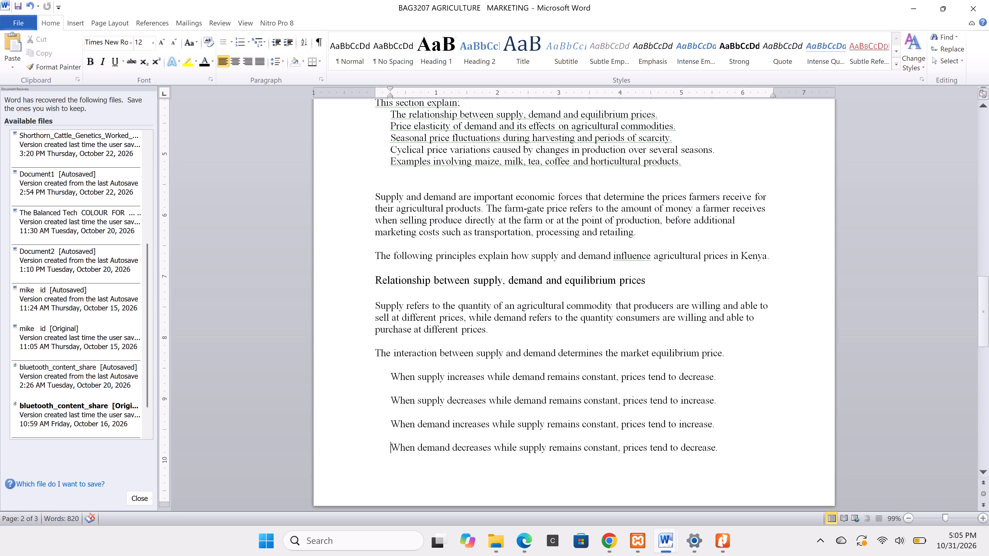
Remove the space before paragraph from the text under the equilibrium prices heading, from "Supply refers to" through the four unbulleted lines.
{"action": "left_click_drag", "start_coordinate": [373, 308], "coordinate": [724, 452]}
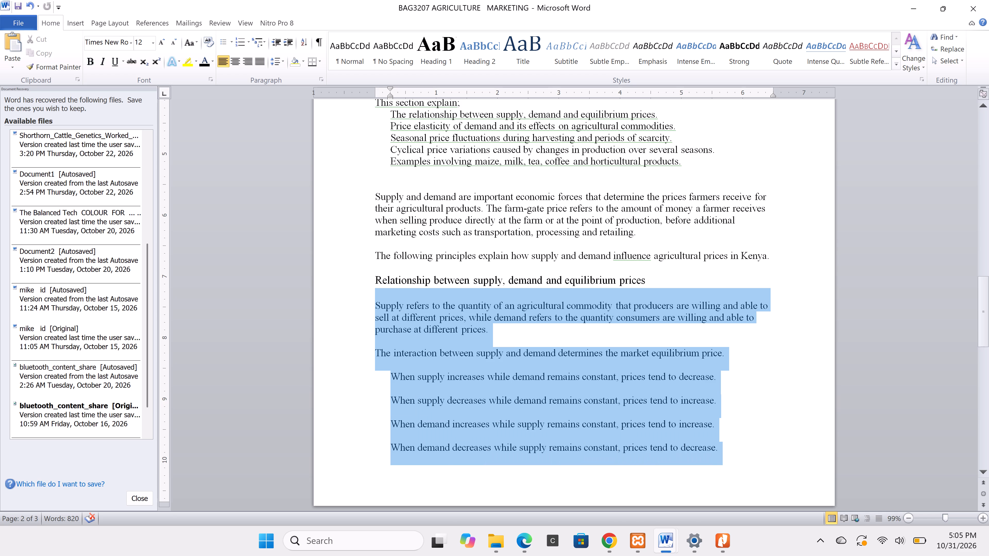
{"action": "left_click_drag", "start_coordinate": [724, 452], "coordinate": [725, 452]}
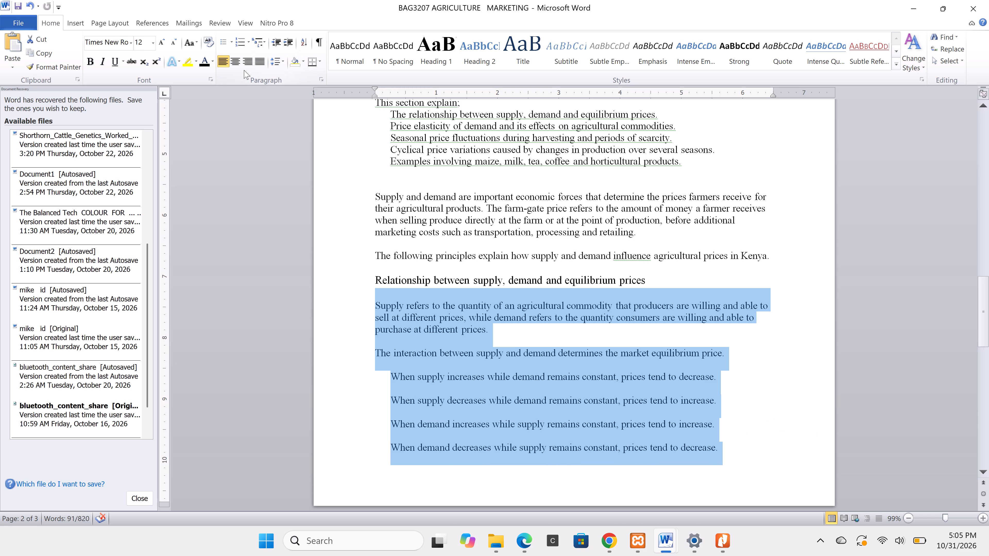
{"action": "left_click", "coordinate": [283, 59]}
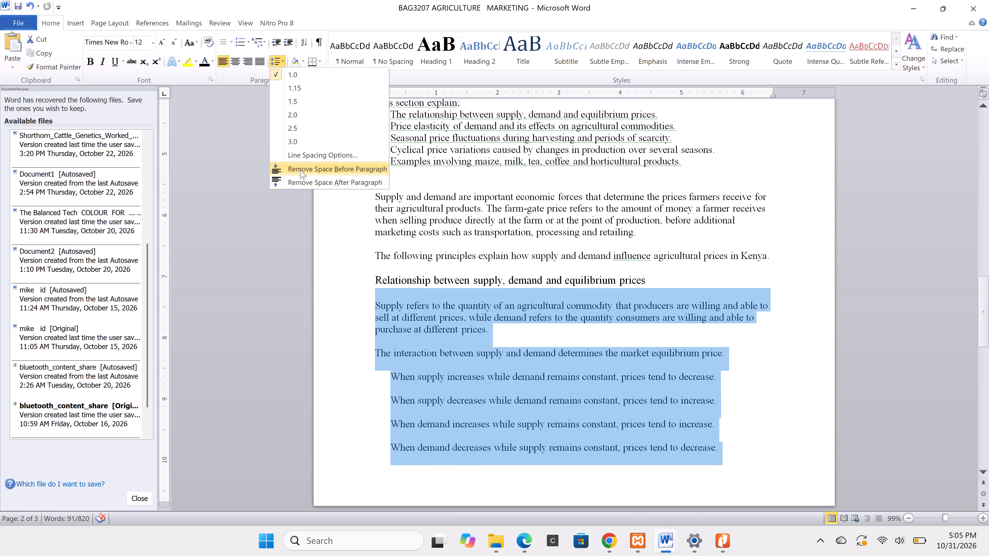
{"action": "left_click", "coordinate": [300, 170]}
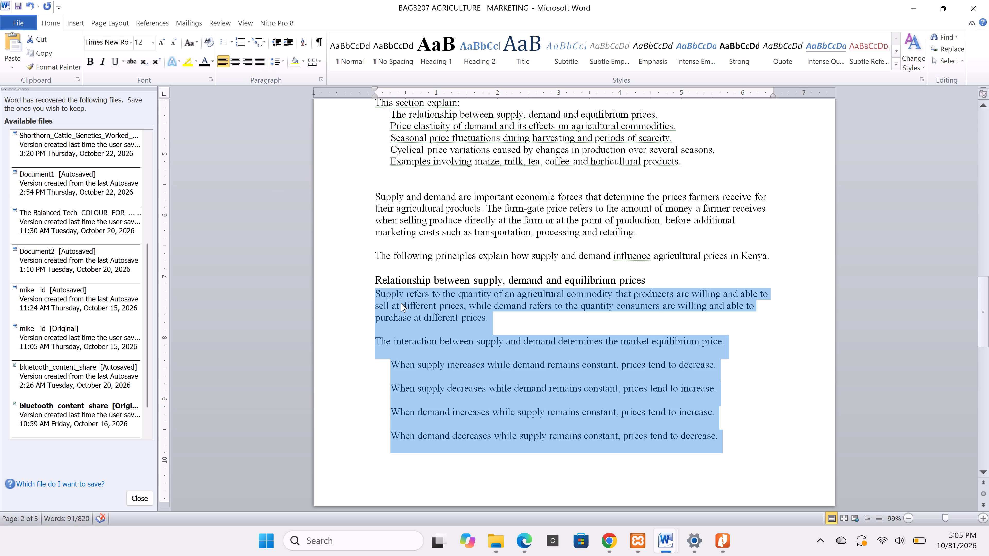
Remove the space after paragraph from "The interaction between supply and demand" through the four unbulleted lines below it.
{"action": "left_click", "coordinate": [396, 342]}
{"action": "left_click_drag", "start_coordinate": [375, 340], "coordinate": [496, 489]}
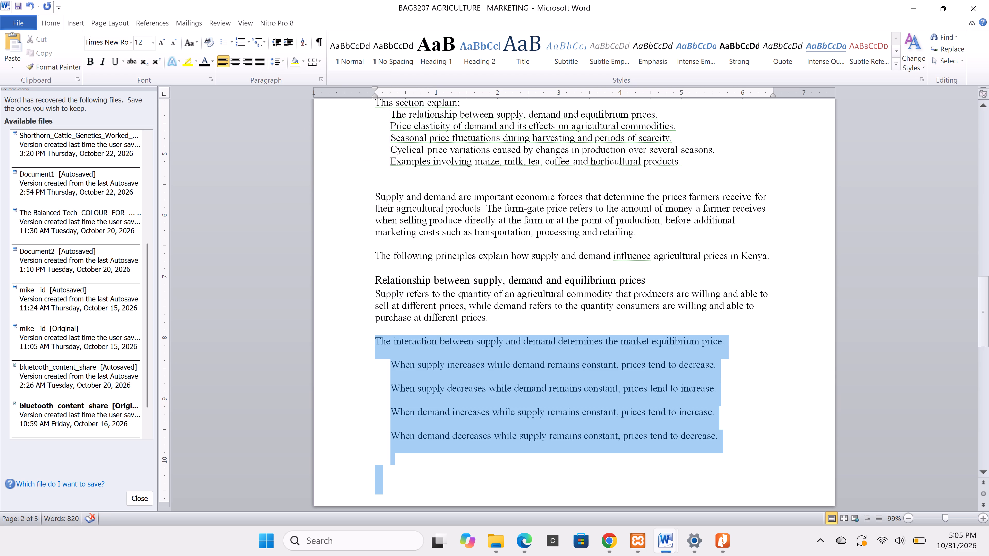
{"action": "left_click_drag", "start_coordinate": [496, 489], "coordinate": [734, 461]}
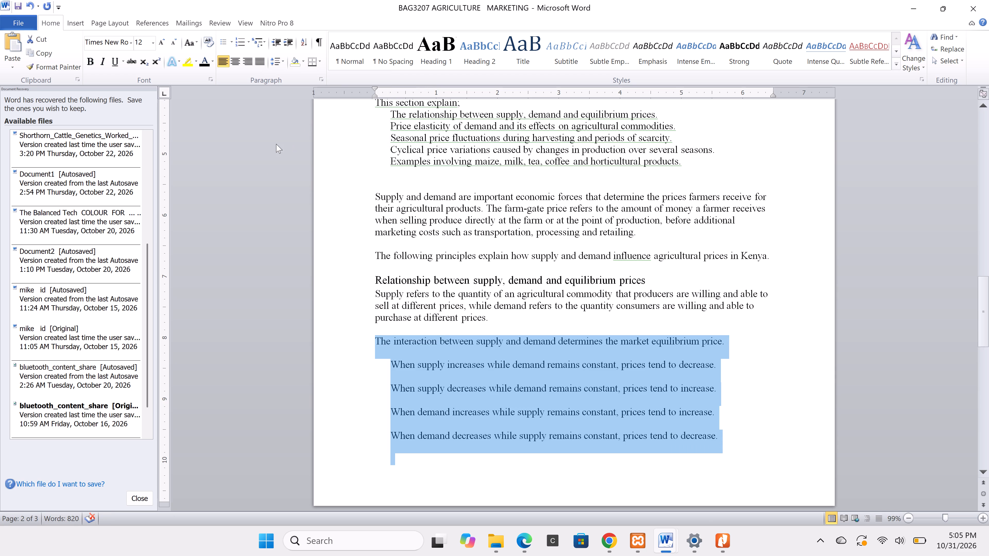
{"action": "left_click", "coordinate": [282, 63]}
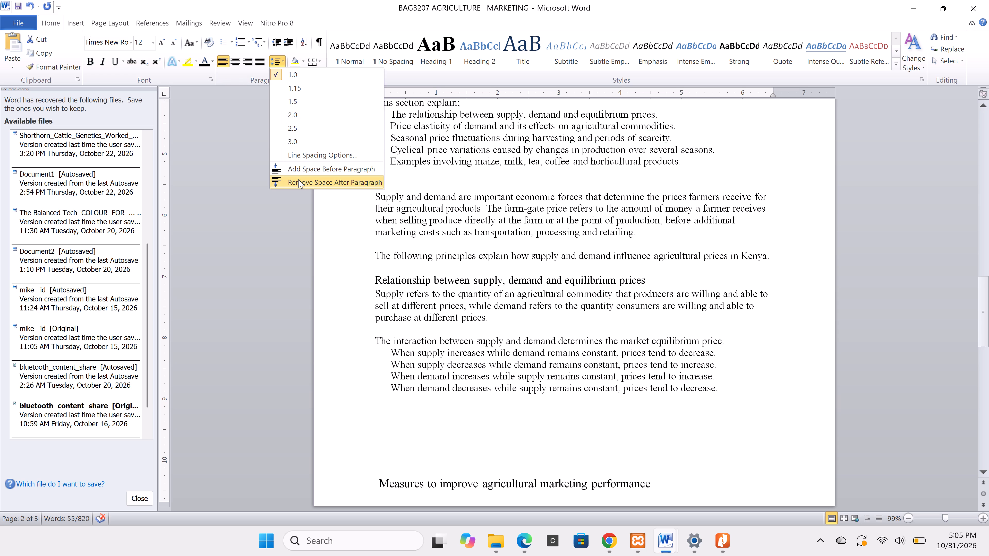
{"action": "left_click", "coordinate": [298, 179]}
{"action": "left_click", "coordinate": [472, 414]}
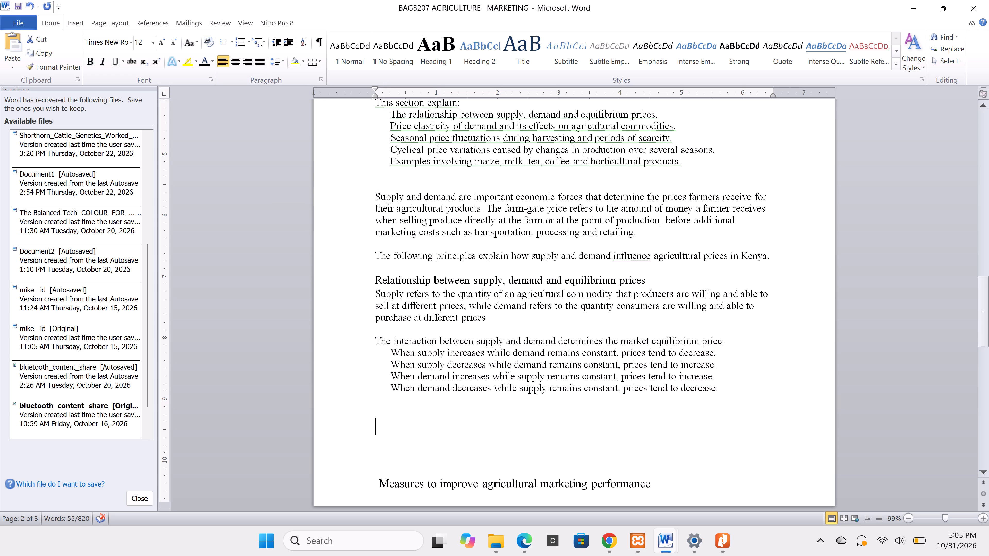
Delete the blank lines and leading space before the heading "Measures to improve agricultural marketing performance", and save the document.
{"action": "left_click", "coordinate": [427, 427]}
{"action": "key", "text": "BackSpace"}
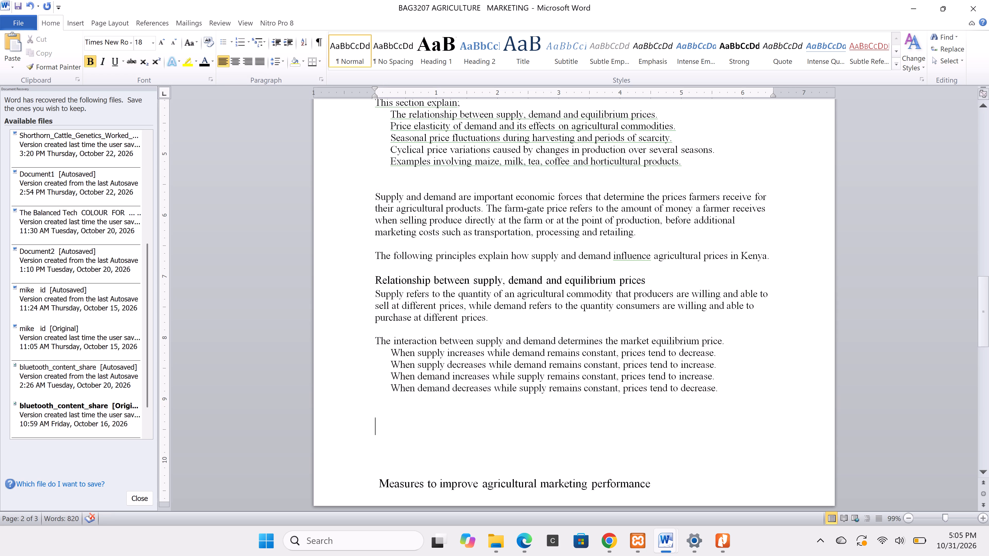
{"action": "left_click", "coordinate": [390, 458]}
{"action": "key", "text": "BackSpace"}
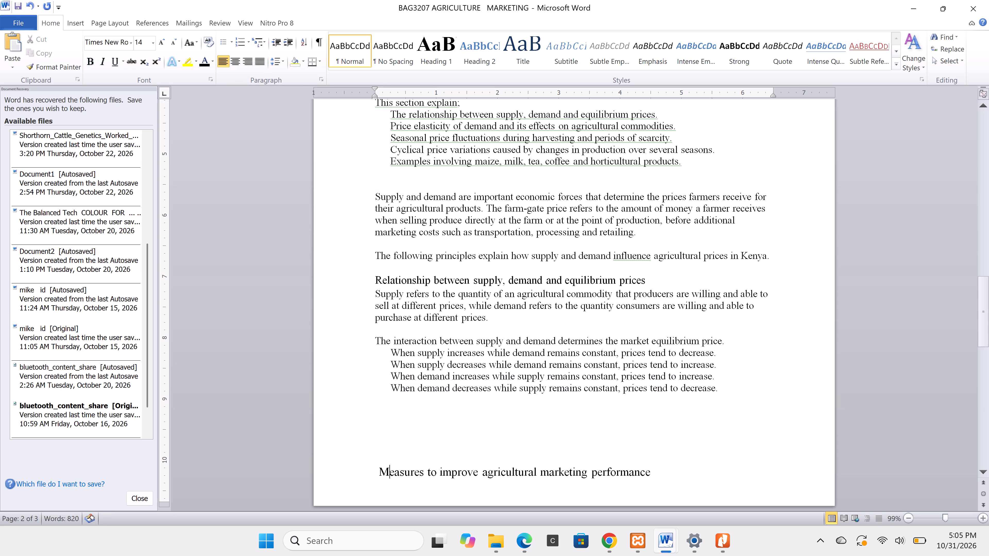
{"action": "left_click", "coordinate": [377, 458]}
{"action": "key", "text": "BackSpace"}
{"action": "key", "text": "BackSpace"}
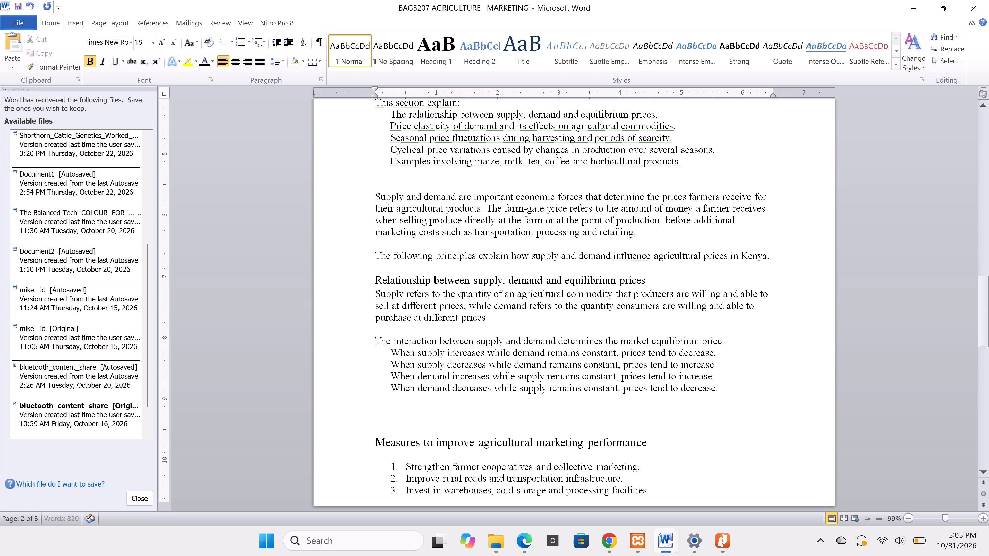
{"action": "key", "text": "BackSpace"}
{"action": "left_click", "coordinate": [377, 458]}
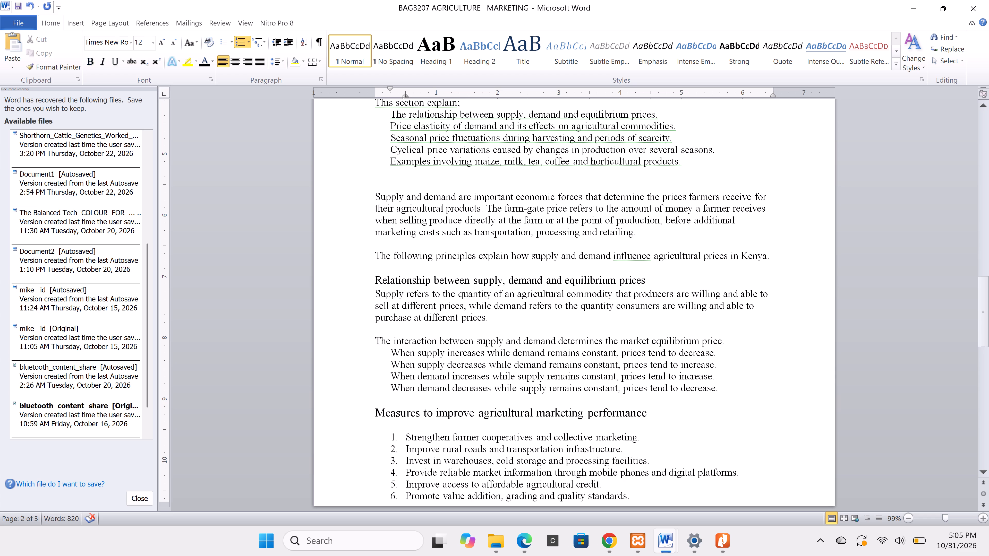
{"action": "key", "text": "ctrl+s"}
Review the layout of the sections from the liberalization effects through supply, demand and farm-gate prices to the improvement measures.
{"action": "scroll", "coordinate": [377, 458], "scroll_direction": "up", "scroll_amount": 1}
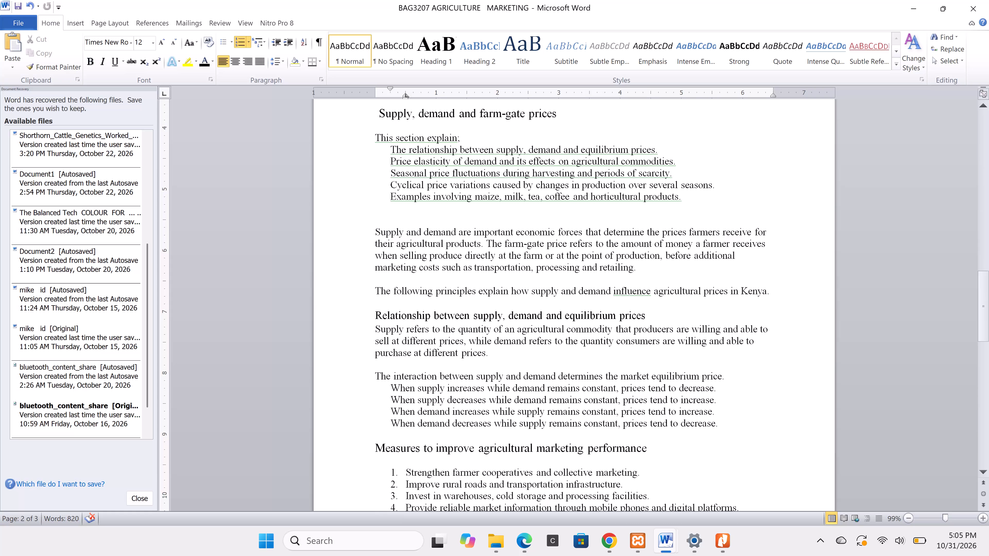
{"action": "scroll", "coordinate": [377, 458], "scroll_direction": "up", "scroll_amount": 3}
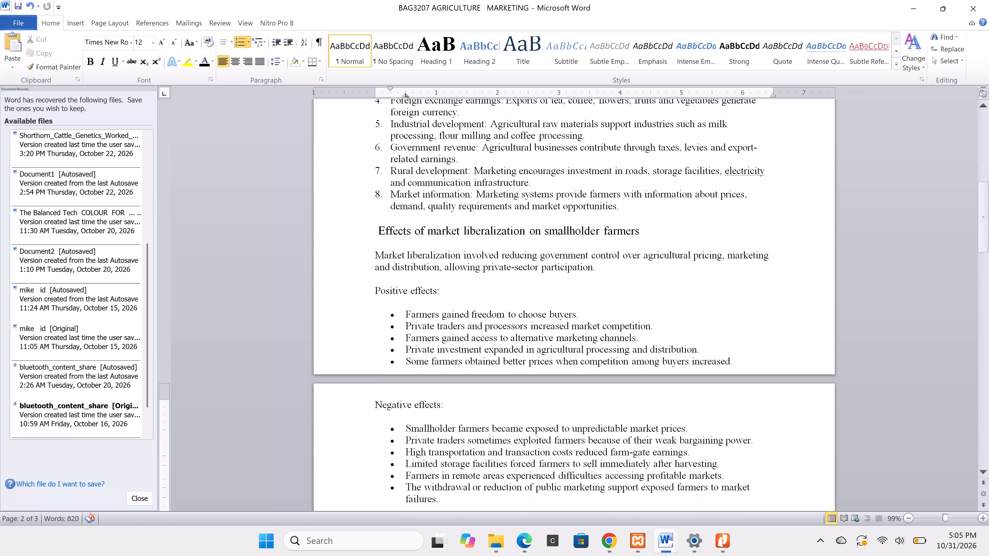
{"action": "scroll", "coordinate": [312, 500], "scroll_direction": "down", "scroll_amount": 1}
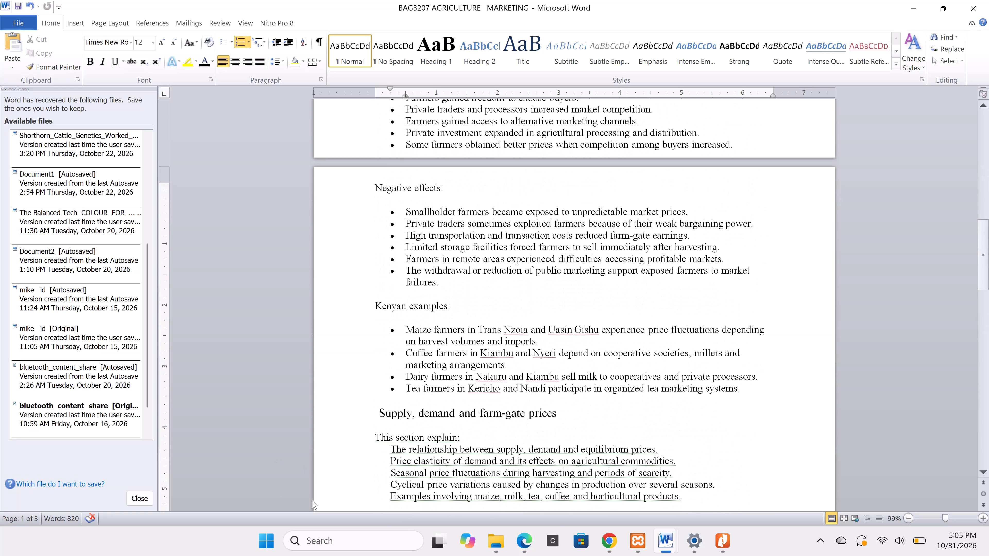
{"action": "scroll", "coordinate": [312, 500], "scroll_direction": "down", "scroll_amount": 2}
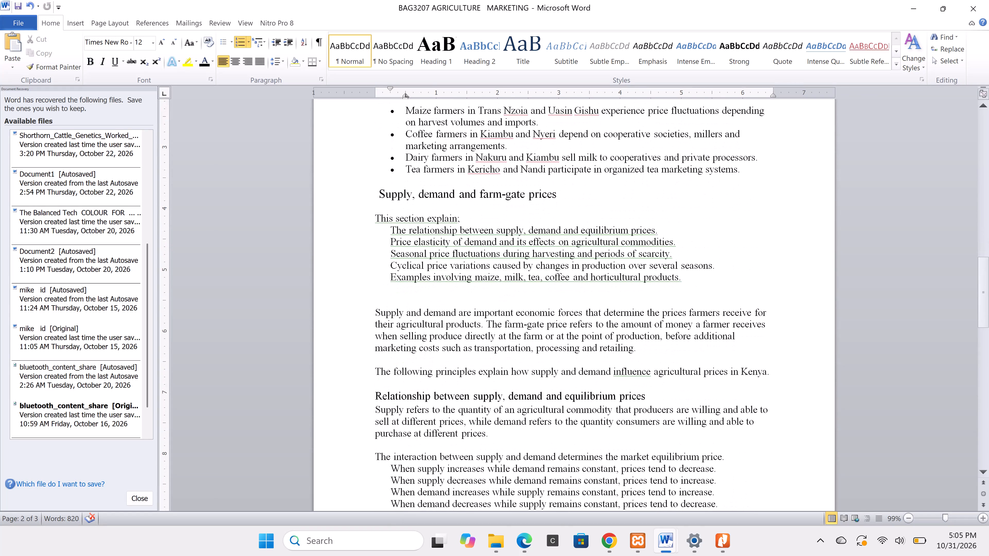
{"action": "scroll", "coordinate": [376, 538], "scroll_direction": "down", "scroll_amount": 1}
{"action": "scroll", "coordinate": [420, 488], "scroll_direction": "down", "scroll_amount": 1}
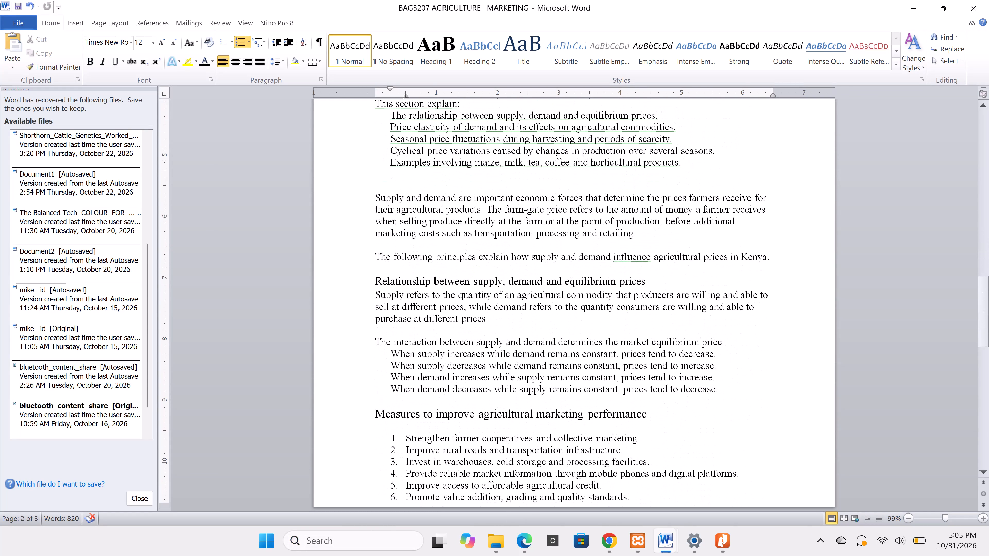
{"action": "scroll", "coordinate": [473, 445], "scroll_direction": "down", "scroll_amount": 2}
{"action": "scroll", "coordinate": [473, 445], "scroll_direction": "up", "scroll_amount": 3}
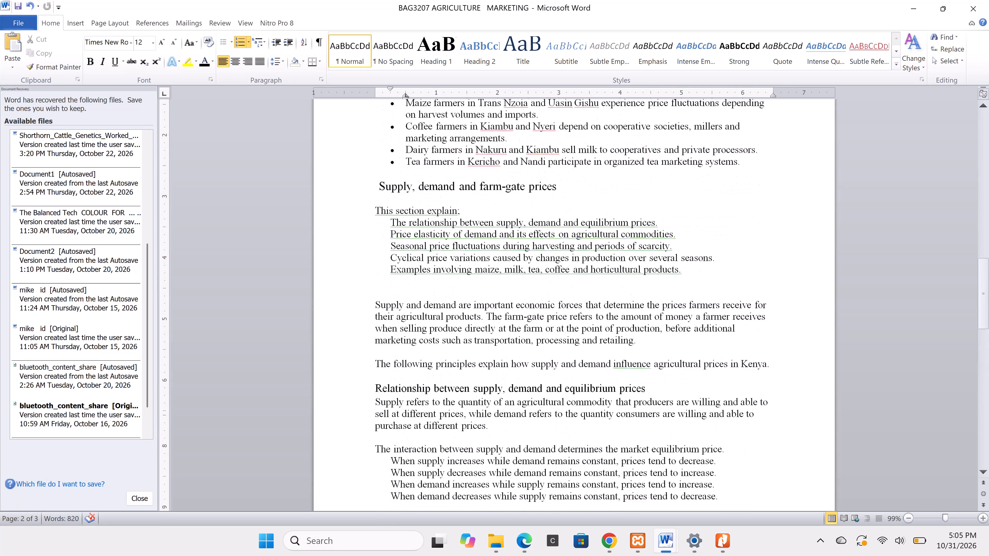
{"action": "scroll", "coordinate": [473, 445], "scroll_direction": "up", "scroll_amount": 2}
{"action": "scroll", "coordinate": [431, 410], "scroll_direction": "down", "scroll_amount": 1}
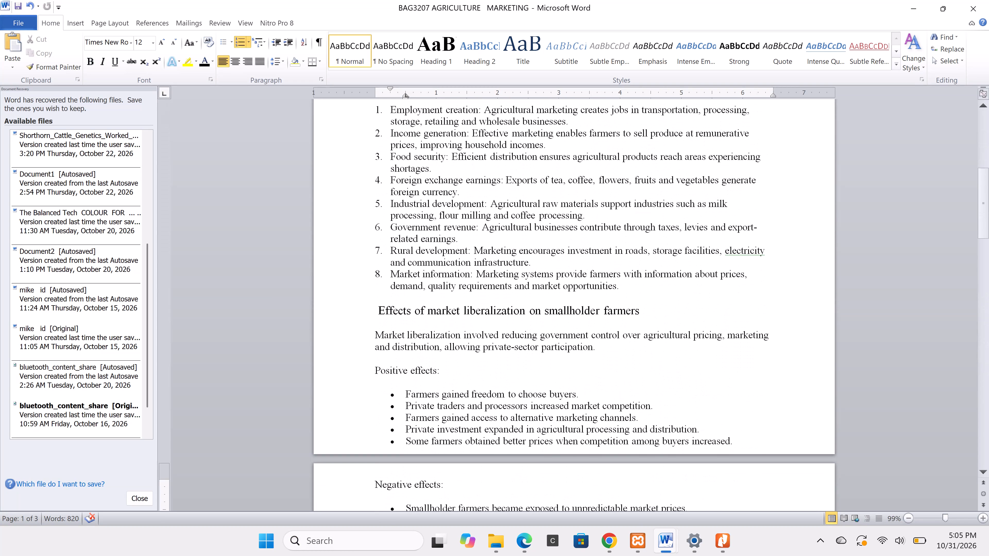
Remove the bullets from the first three lines under "Positive effects", from freedom to choose buyers through alternative marketing channels.
{"action": "left_click", "coordinate": [390, 397]}
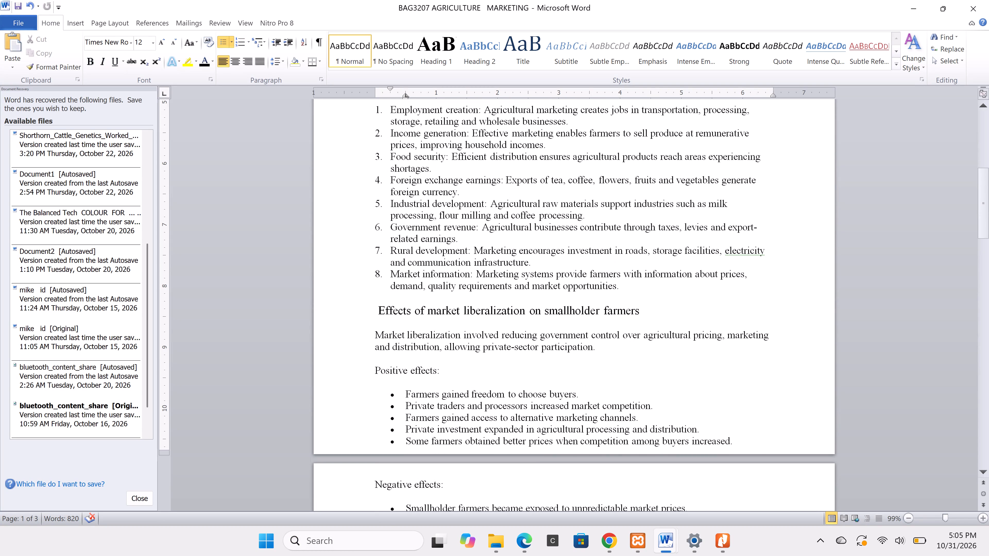
{"action": "left_click", "coordinate": [396, 394]}
{"action": "left_click", "coordinate": [393, 394]}
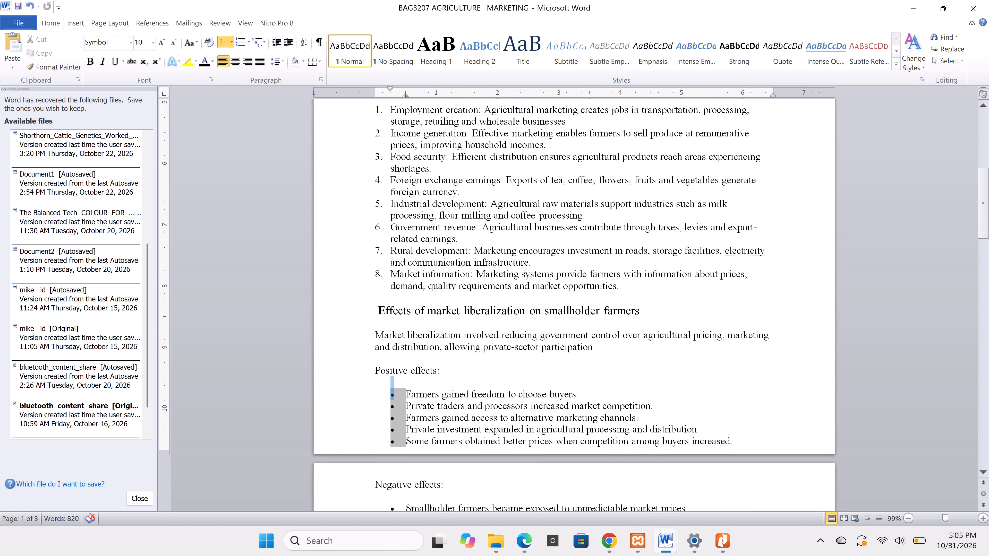
{"action": "key", "text": "BackSpace"}
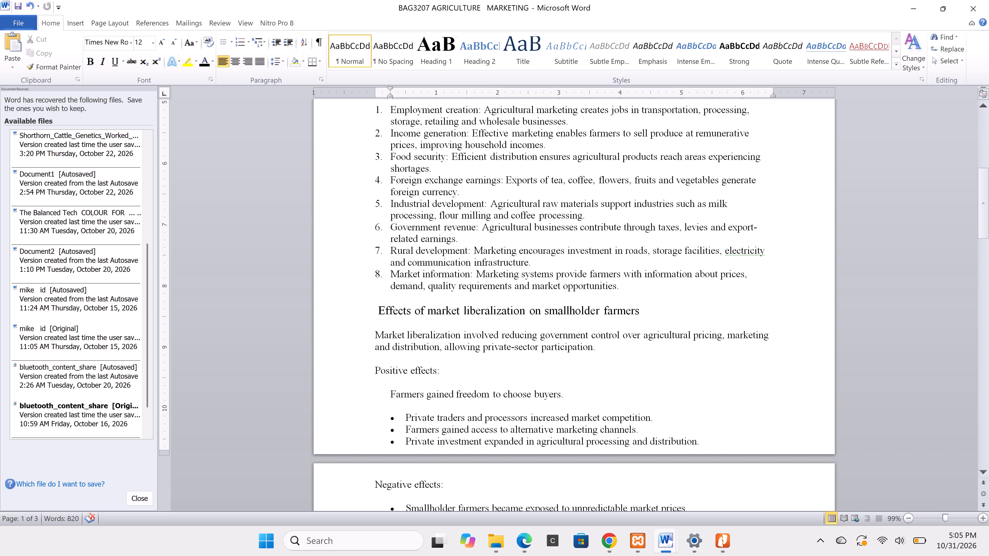
{"action": "left_click", "coordinate": [394, 419]}
{"action": "left_click", "coordinate": [389, 419]}
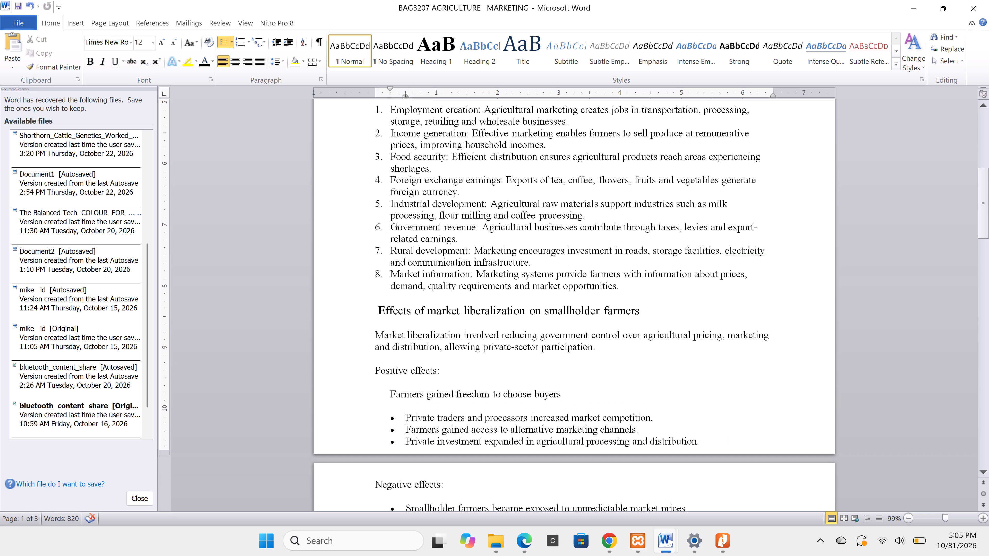
{"action": "left_click", "coordinate": [391, 419]}
{"action": "key", "text": "BackSpace"}
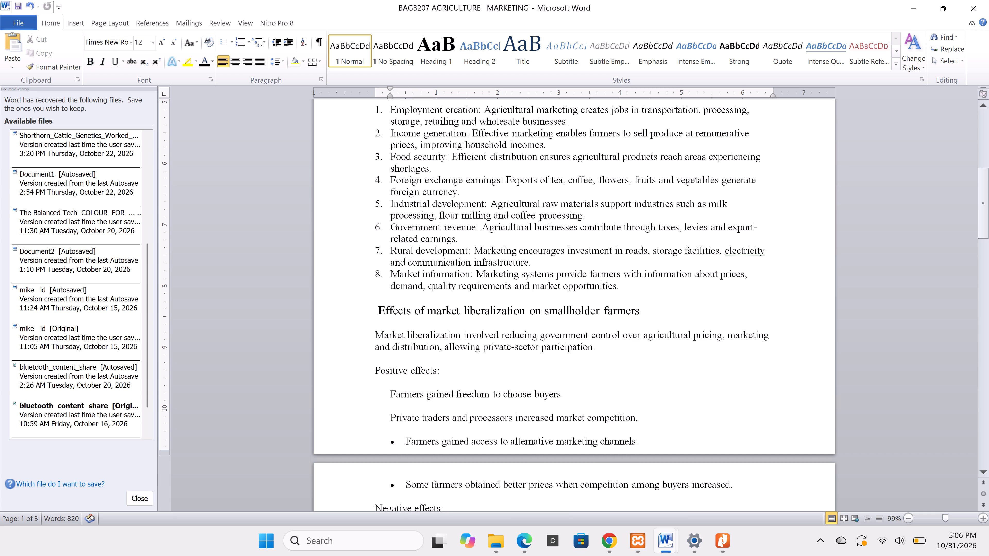
{"action": "left_click", "coordinate": [390, 442]}
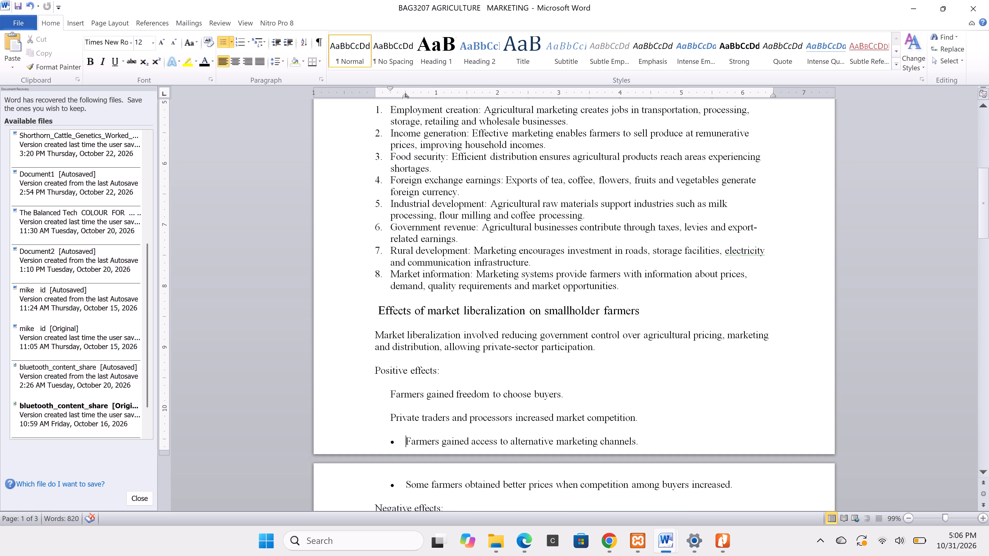
{"action": "left_click", "coordinate": [390, 442]}
{"action": "left_click", "coordinate": [393, 442]}
{"action": "key", "text": "BackSpace"}
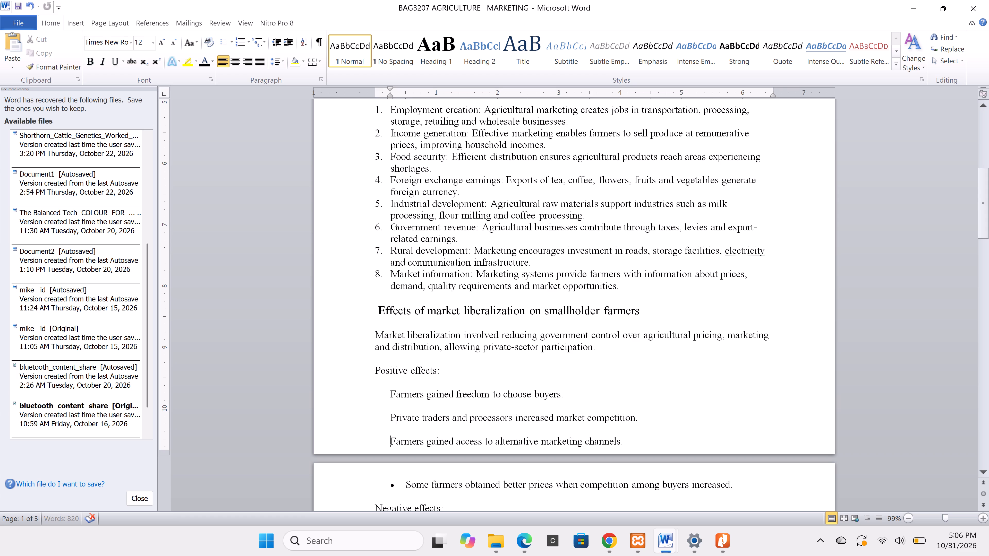
Remove the bullets from the last two positive effects, on private investment and on better prices from buyer competition.
{"action": "left_click", "coordinate": [394, 484]}
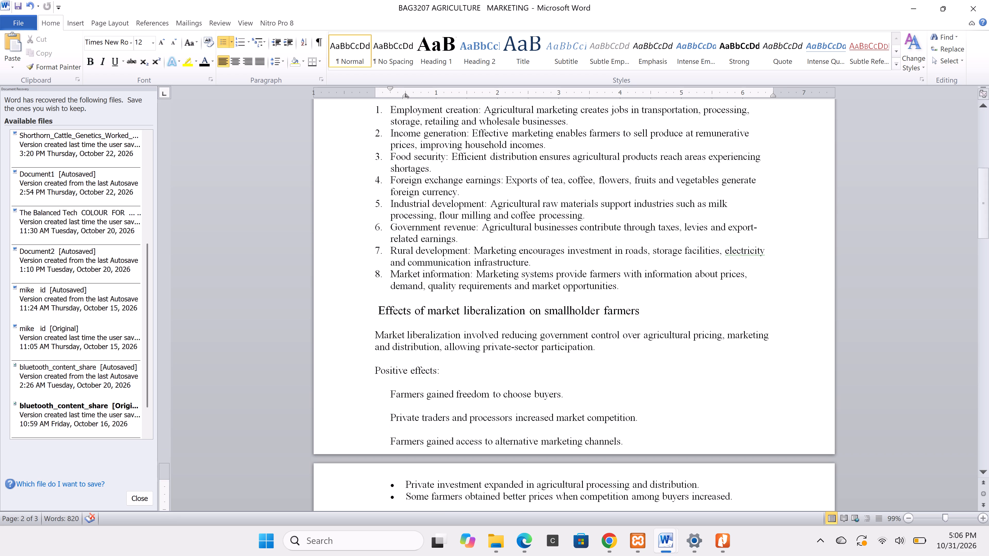
{"action": "left_click", "coordinate": [392, 485]}
{"action": "key", "text": "BackSpace"}
{"action": "scroll", "coordinate": [393, 489], "scroll_direction": "down", "scroll_amount": 1}
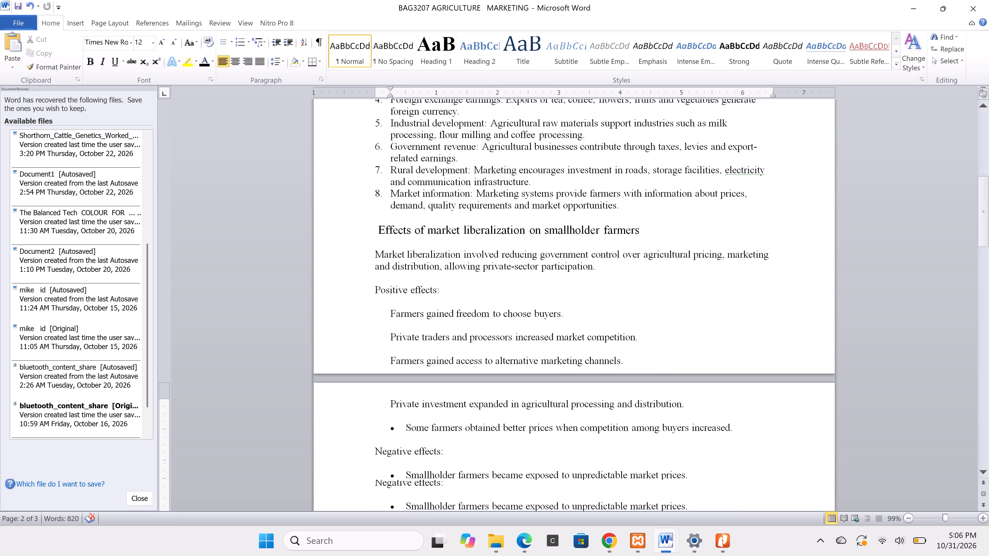
{"action": "scroll", "coordinate": [393, 489], "scroll_direction": "down", "scroll_amount": 1}
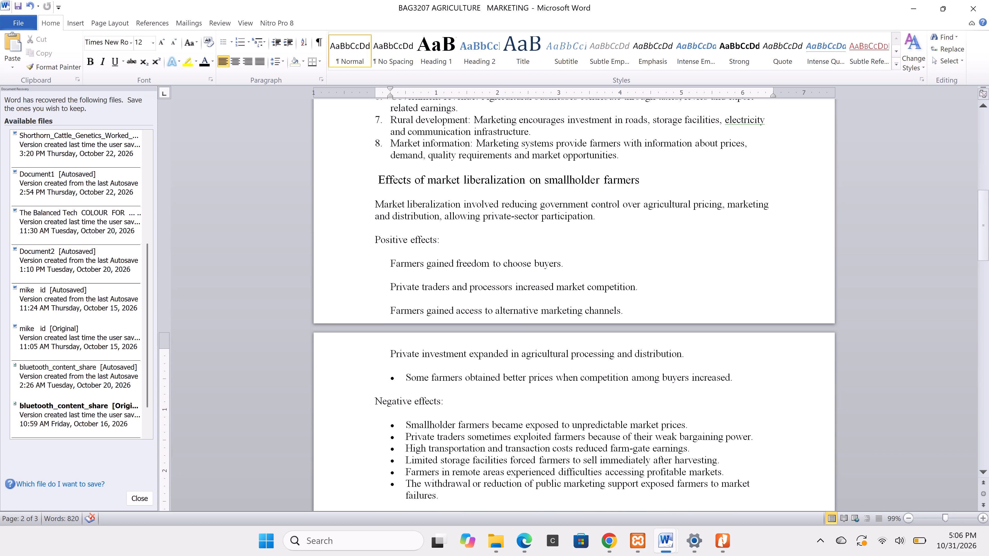
{"action": "left_click", "coordinate": [390, 379]}
{"action": "left_click", "coordinate": [391, 376]}
{"action": "key", "text": "BackSpace"}
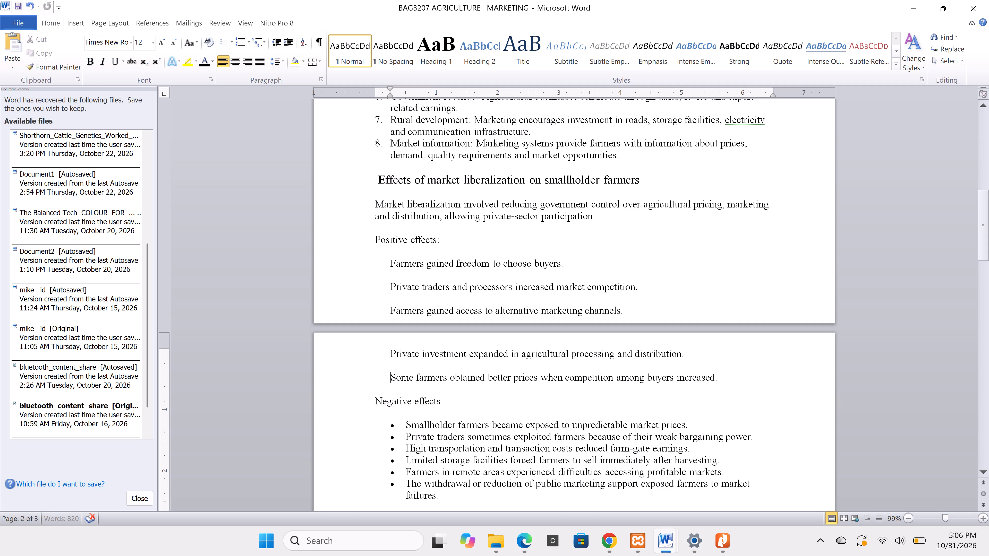
Remove the bullets from the first three lines under "Negative effects", from unpredictable market prices through high transportation and transaction costs.
{"action": "left_click", "coordinate": [391, 427]}
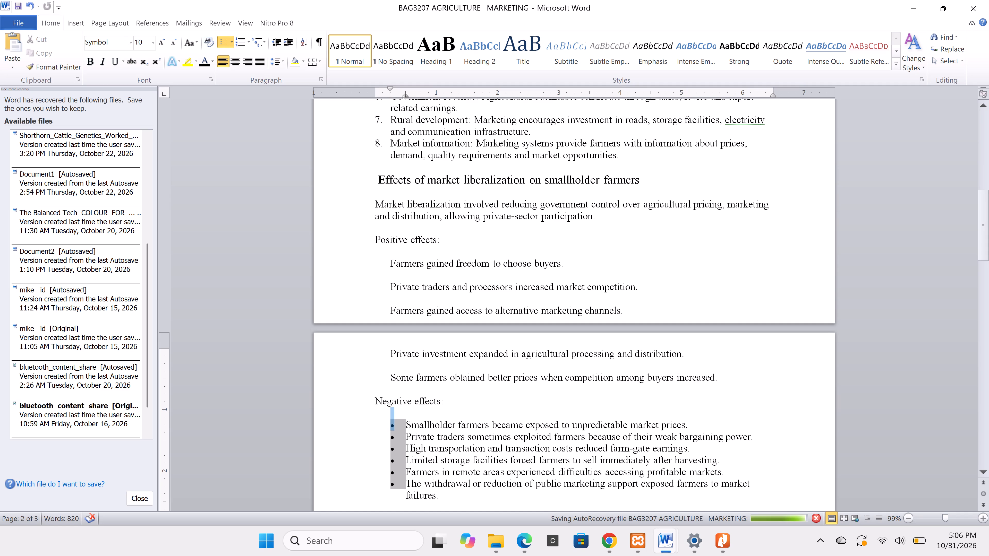
{"action": "left_click", "coordinate": [397, 434]}
{"action": "left_click", "coordinate": [391, 428]}
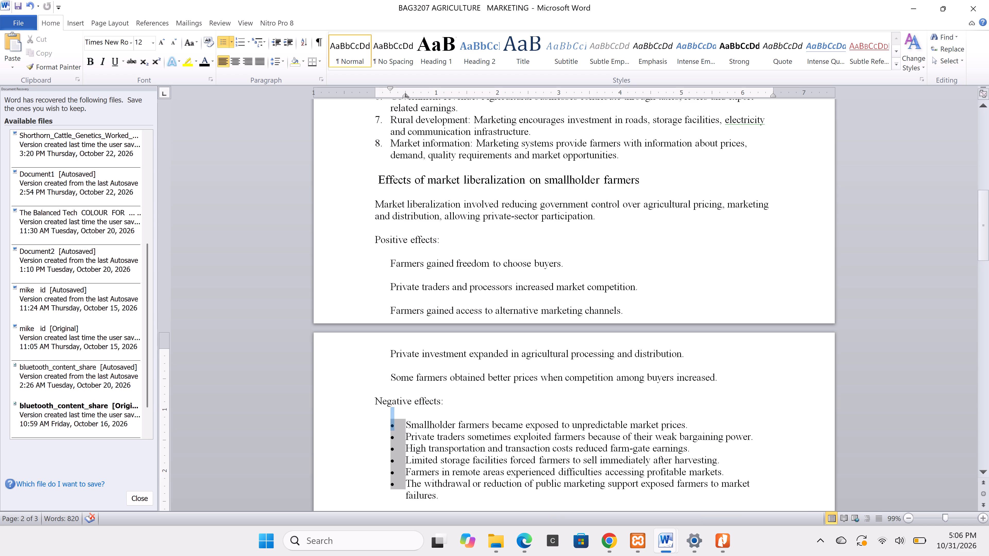
{"action": "key", "text": "BackSpace"}
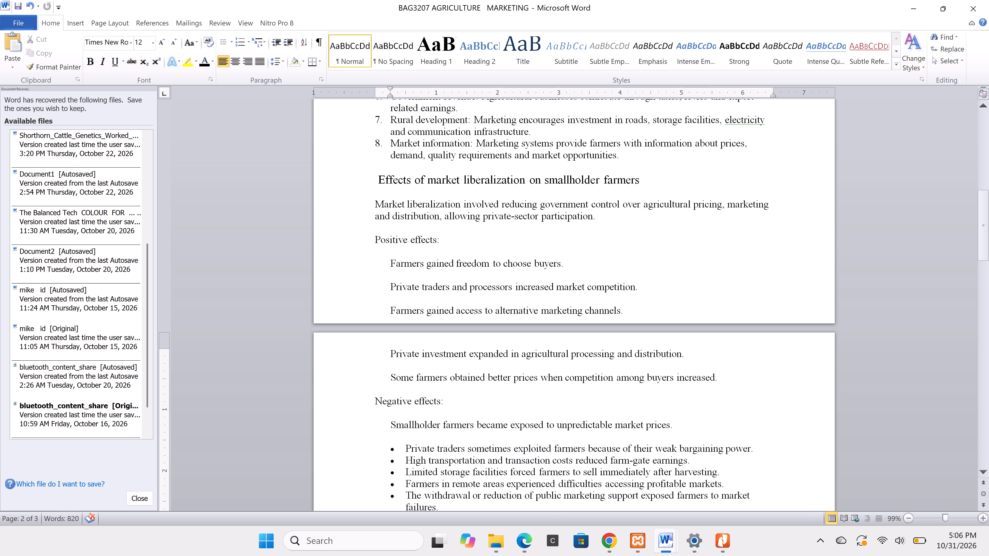
{"action": "left_click", "coordinate": [394, 452]}
{"action": "key", "text": "BackSpace"}
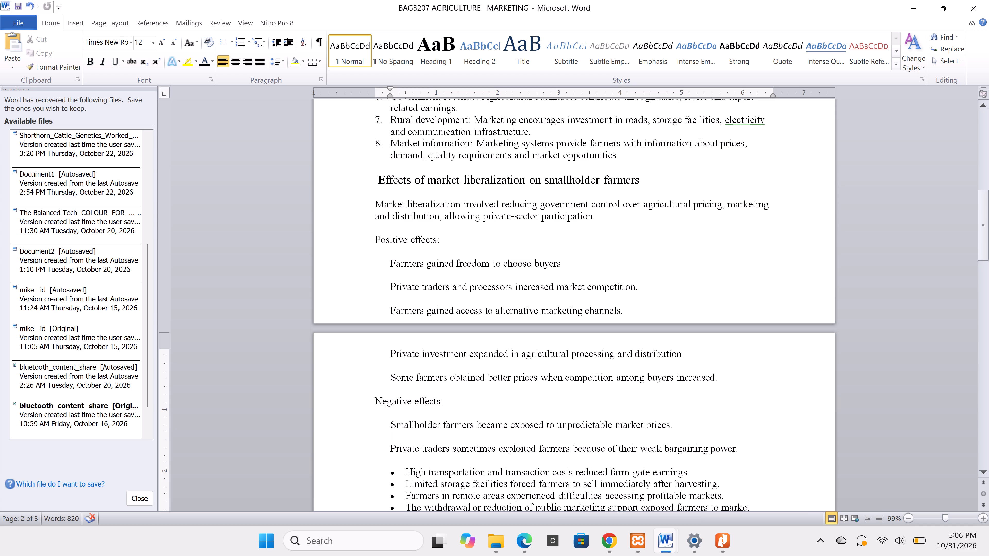
{"action": "left_click", "coordinate": [390, 473]}
{"action": "left_click", "coordinate": [393, 475]}
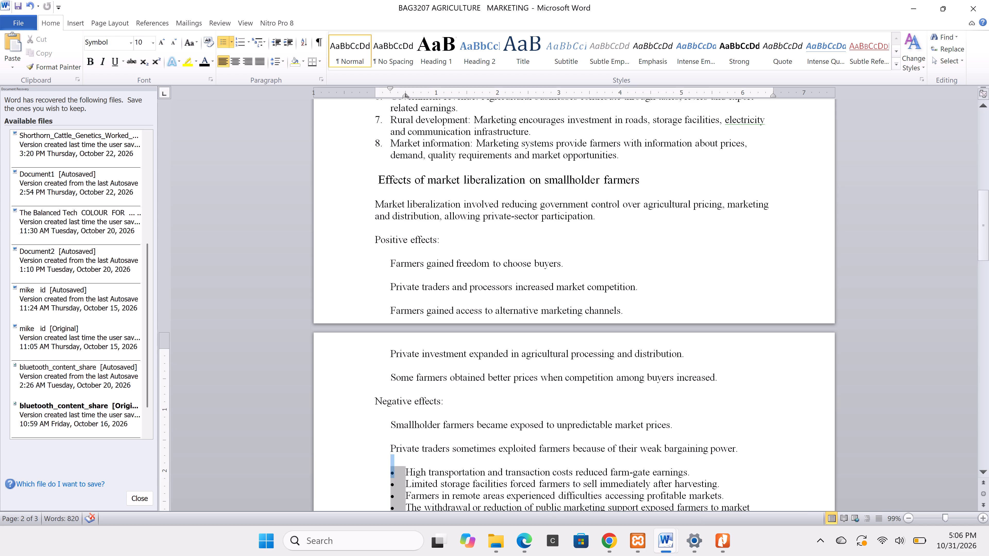
{"action": "key", "text": "BackSpace"}
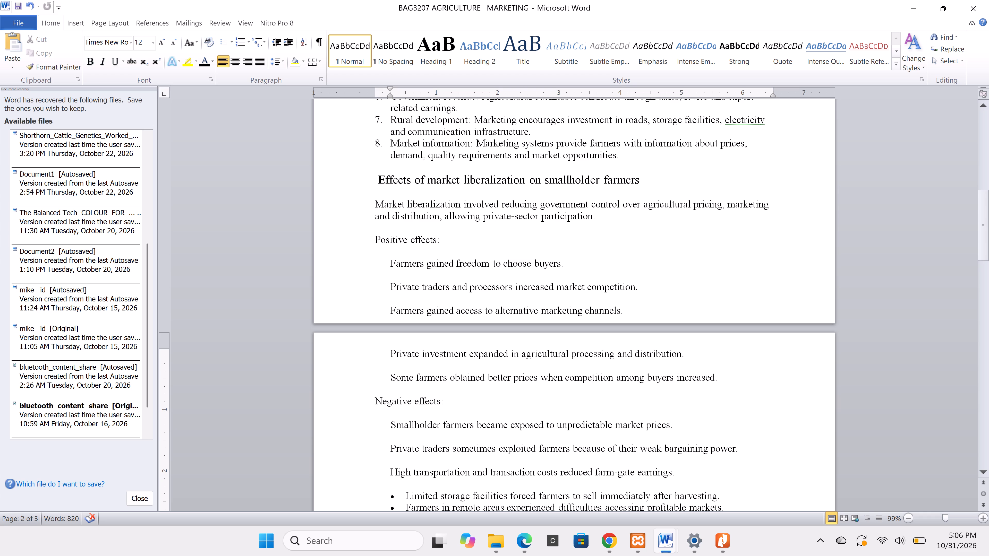
Remove the bullets from the last three negative effects: limited storage facilities, farmers in remote areas, and withdrawal of public marketing support.
{"action": "left_click", "coordinate": [392, 503]}
{"action": "key", "text": "BackSpace"}
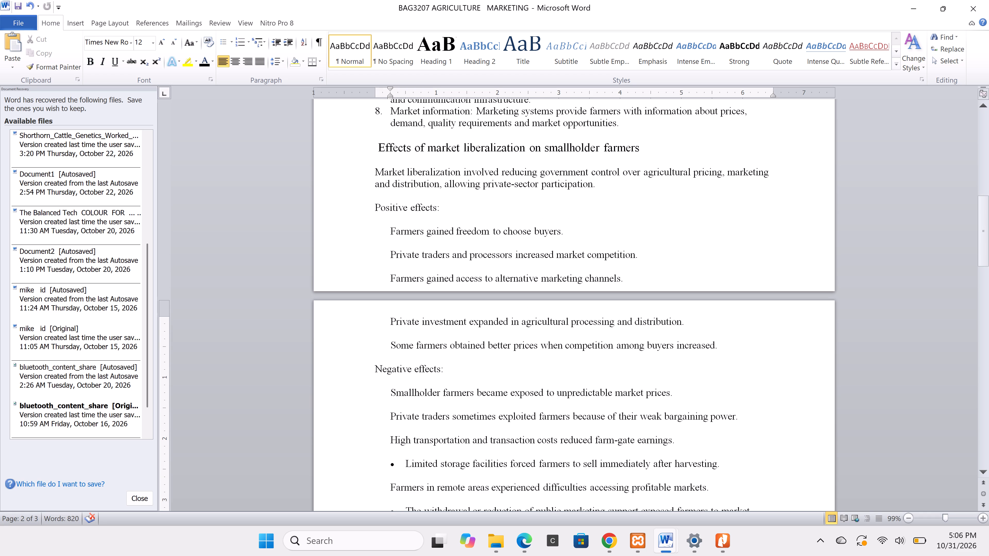
{"action": "left_click", "coordinate": [391, 465]}
{"action": "key", "text": "BackSpace"}
{"action": "scroll", "coordinate": [391, 465], "scroll_direction": "down", "scroll_amount": 1}
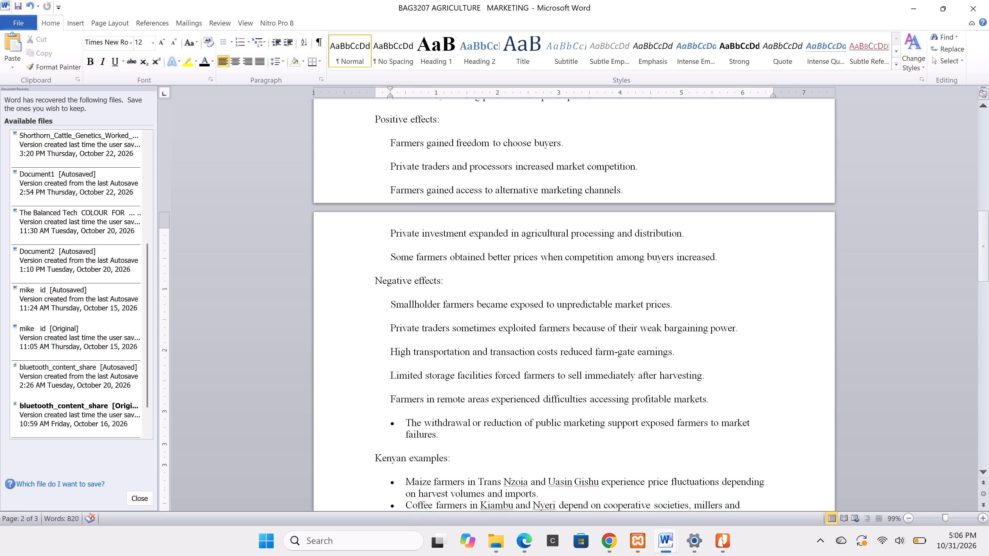
{"action": "scroll", "coordinate": [391, 465], "scroll_direction": "down", "scroll_amount": 1}
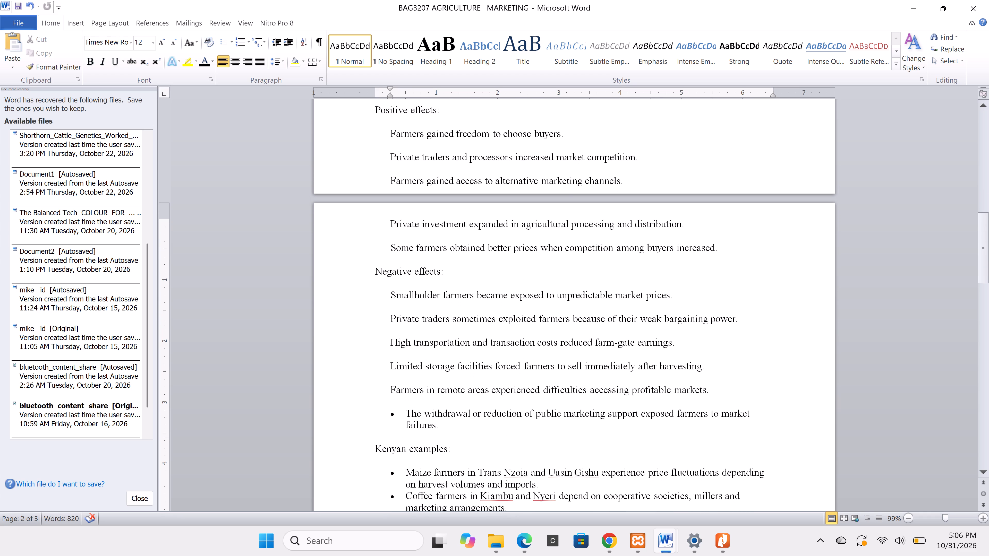
{"action": "left_click", "coordinate": [390, 415]}
{"action": "left_click", "coordinate": [393, 413]}
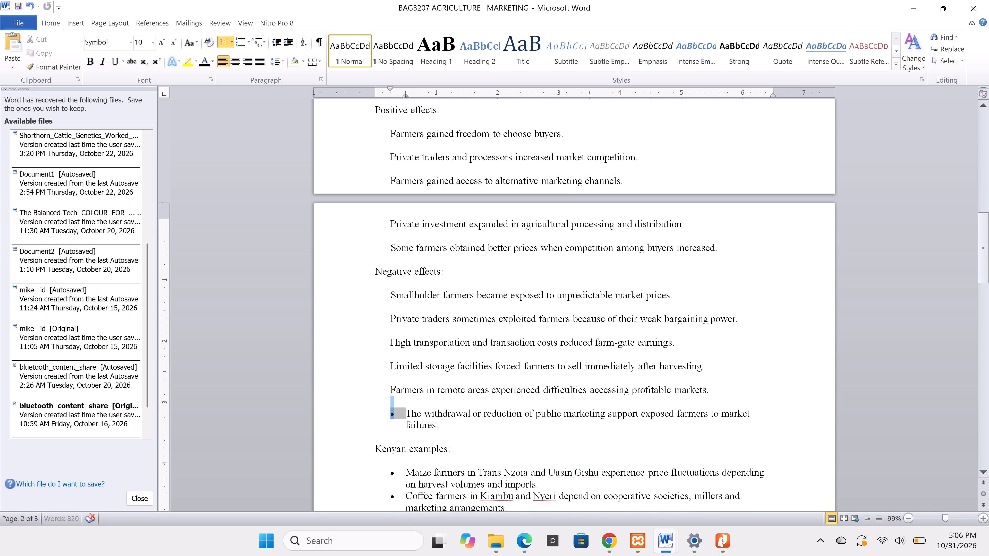
{"action": "key", "text": "BackSpace"}
Remove the bullets from the four "Kenyan examples" lines on maize, coffee, dairy and tea farmers.
{"action": "scroll", "coordinate": [393, 413], "scroll_direction": "down", "scroll_amount": 2}
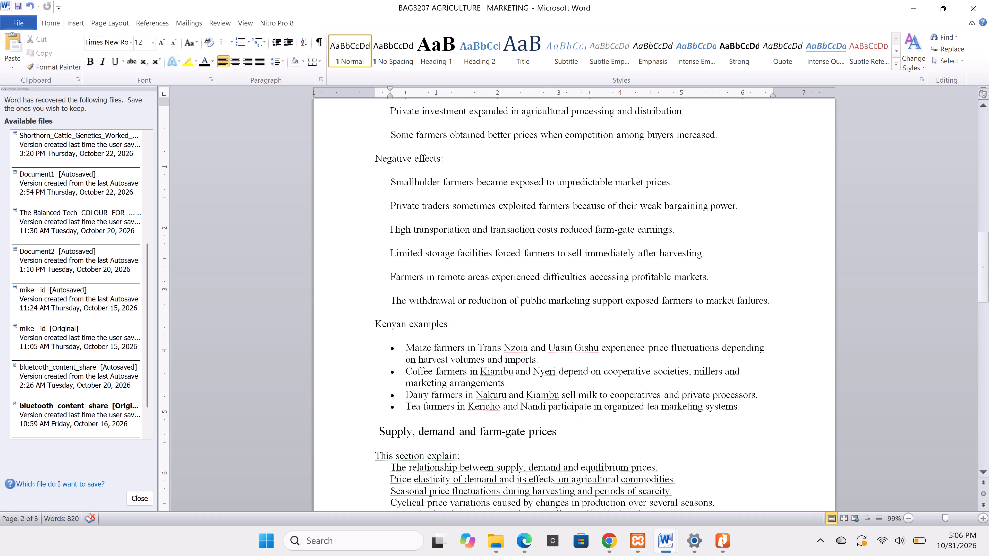
{"action": "left_click", "coordinate": [391, 346]}
{"action": "key", "text": "BackSpace"}
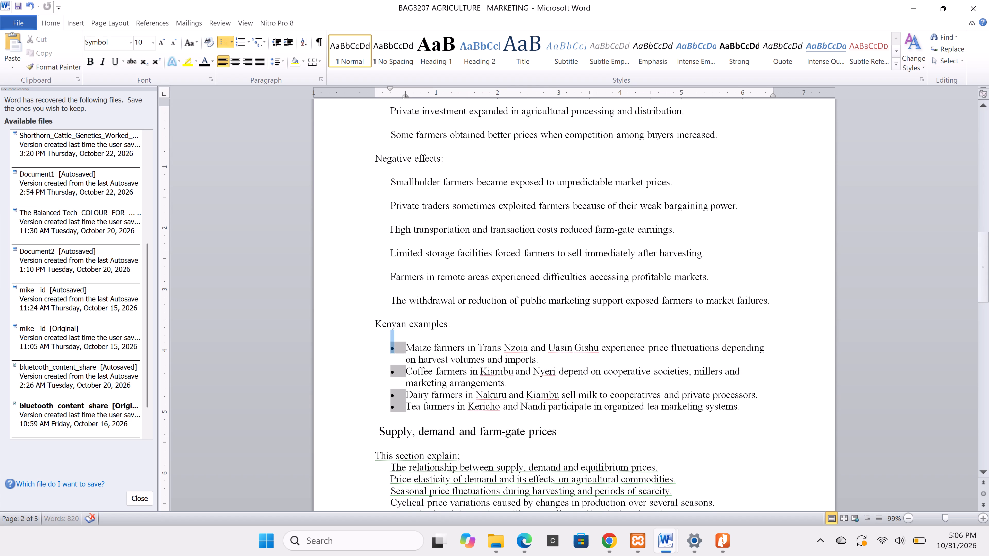
{"action": "left_click", "coordinate": [391, 383]}
{"action": "key", "text": "BackSpace"}
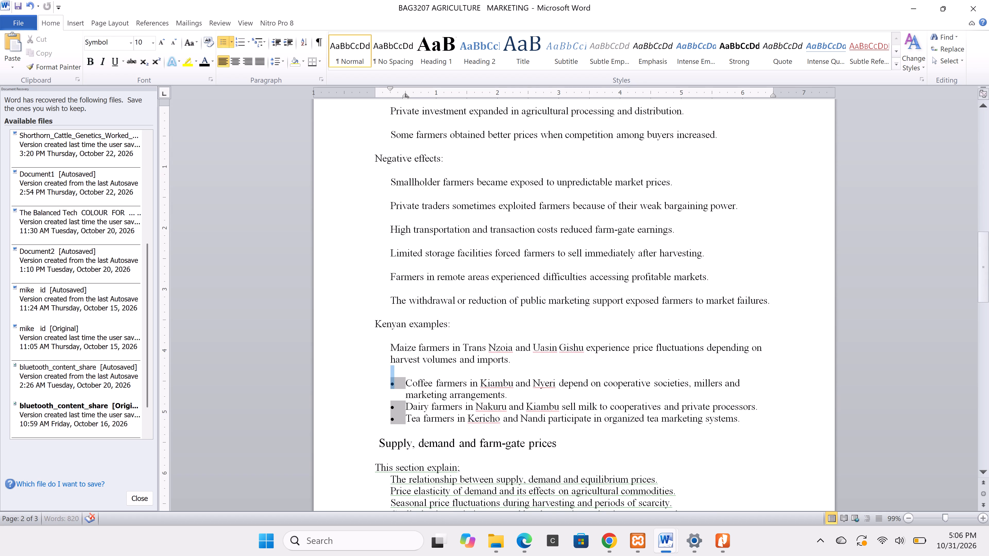
{"action": "left_click", "coordinate": [389, 421]}
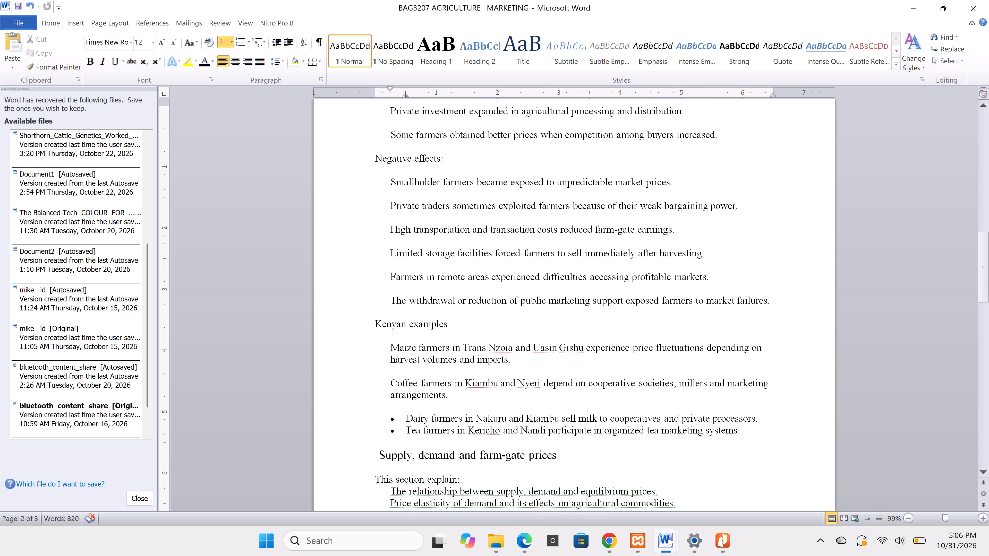
{"action": "left_click", "coordinate": [391, 420]}
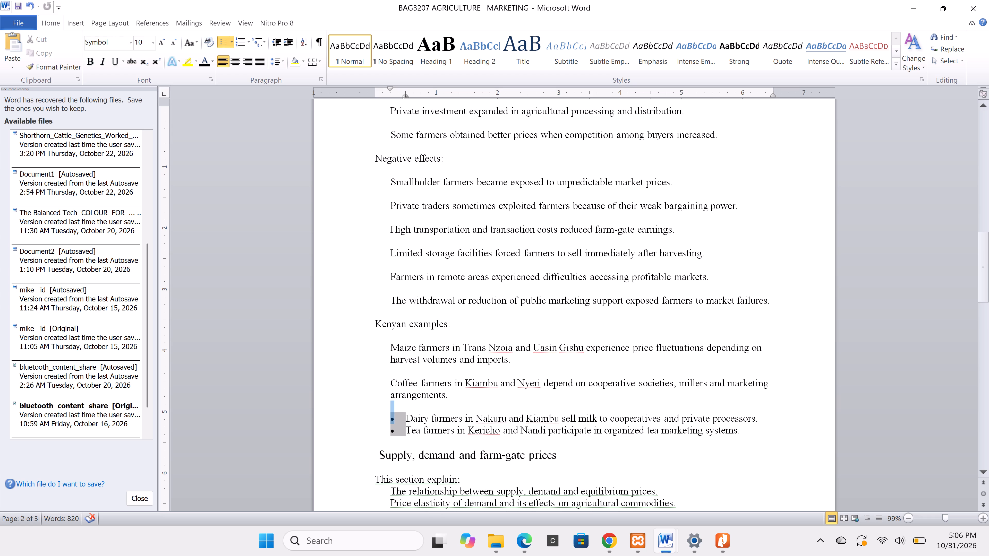
{"action": "key", "text": "BackSpace"}
{"action": "left_click", "coordinate": [392, 442]}
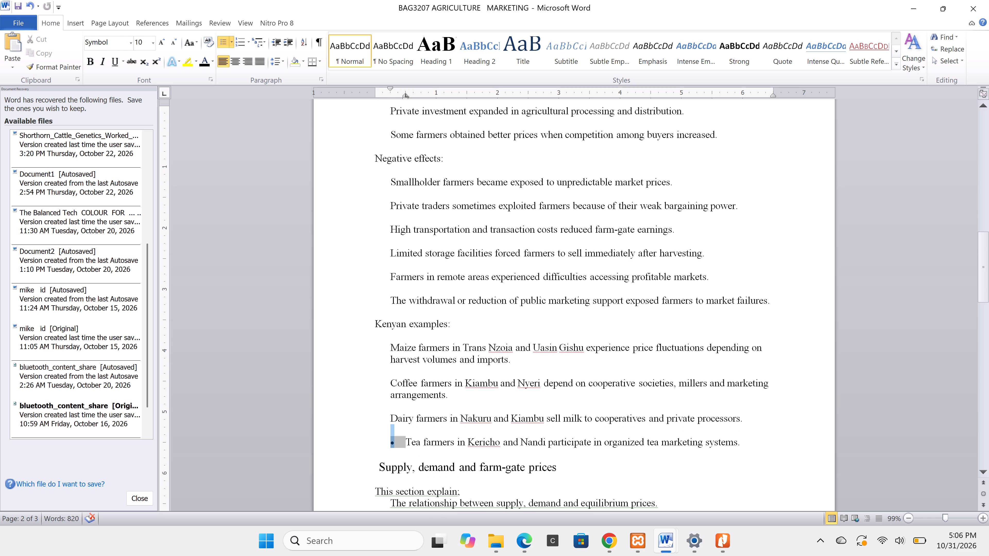
{"action": "key", "text": "BackSpace"}
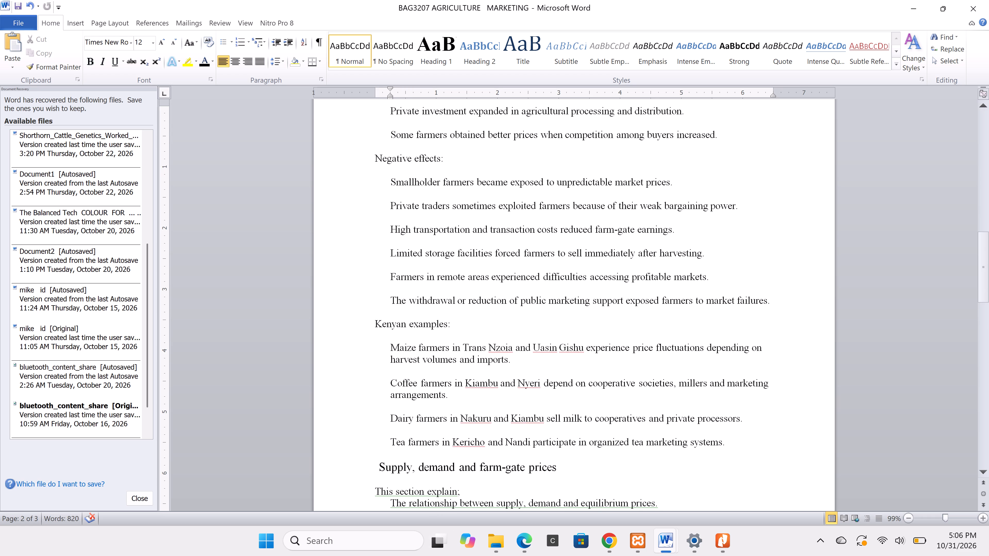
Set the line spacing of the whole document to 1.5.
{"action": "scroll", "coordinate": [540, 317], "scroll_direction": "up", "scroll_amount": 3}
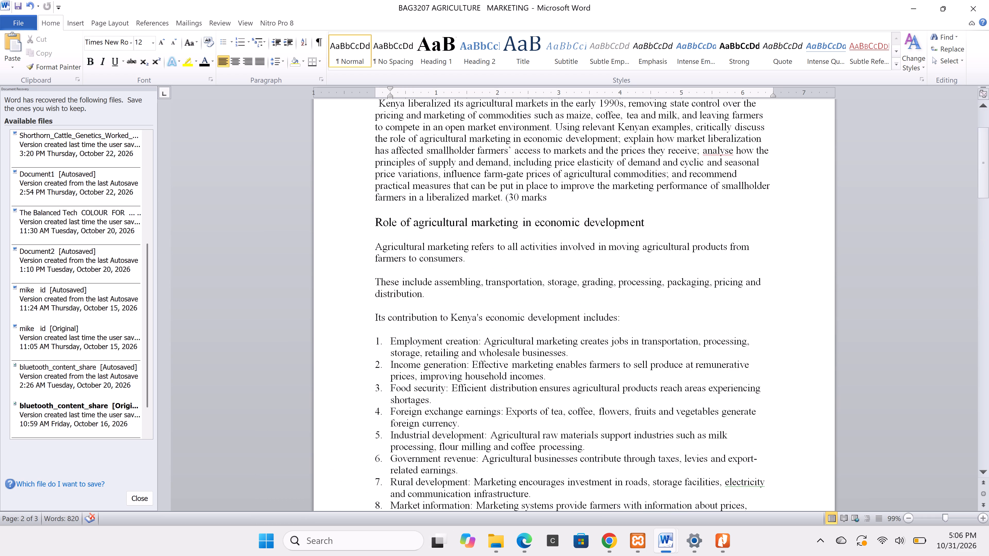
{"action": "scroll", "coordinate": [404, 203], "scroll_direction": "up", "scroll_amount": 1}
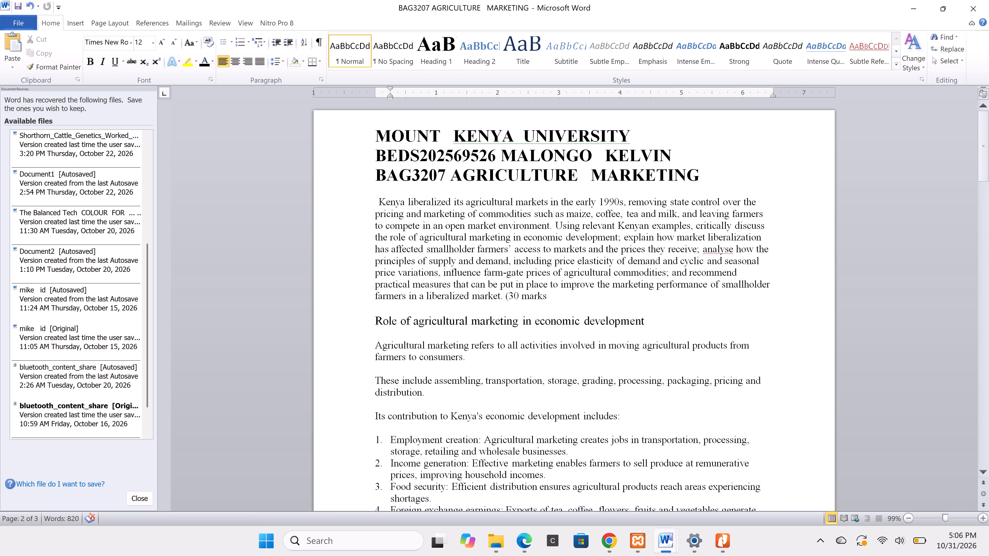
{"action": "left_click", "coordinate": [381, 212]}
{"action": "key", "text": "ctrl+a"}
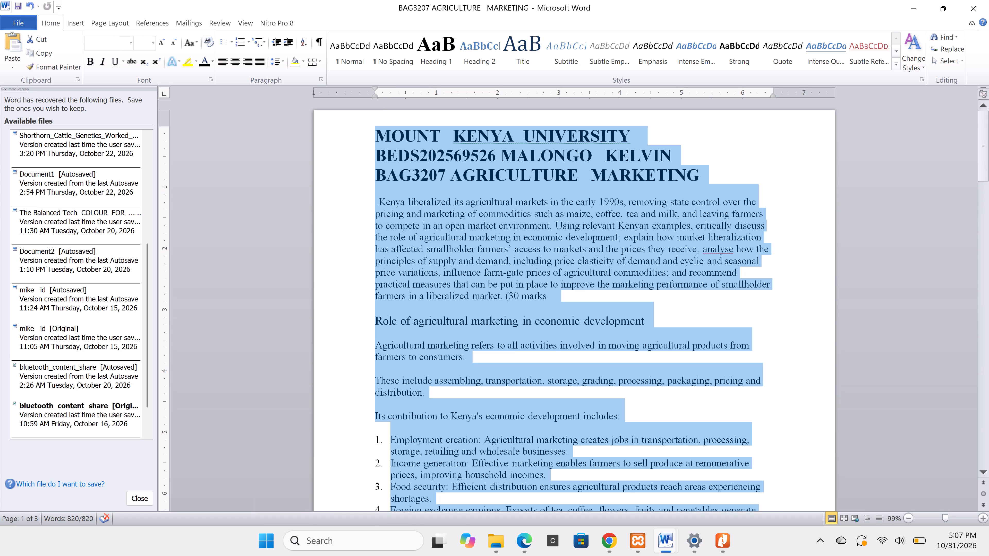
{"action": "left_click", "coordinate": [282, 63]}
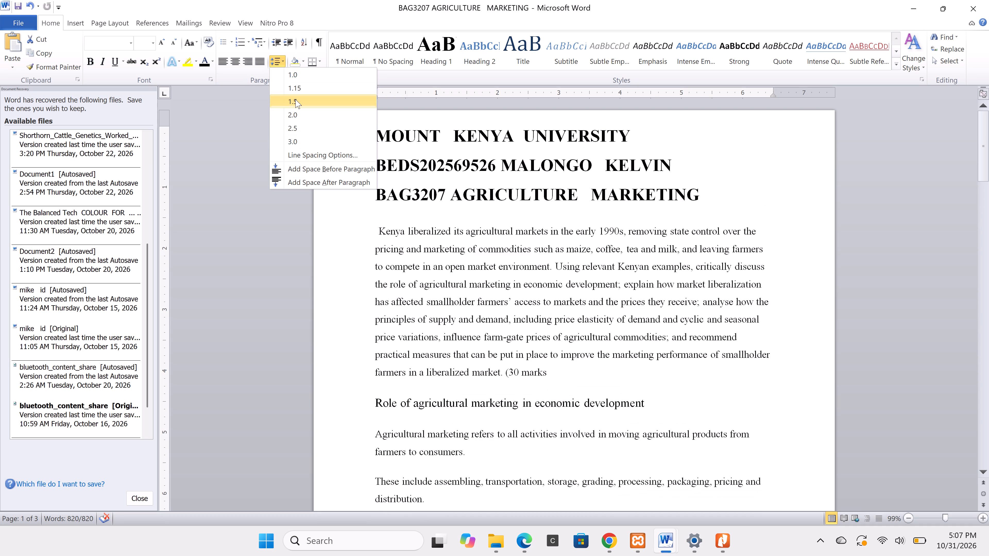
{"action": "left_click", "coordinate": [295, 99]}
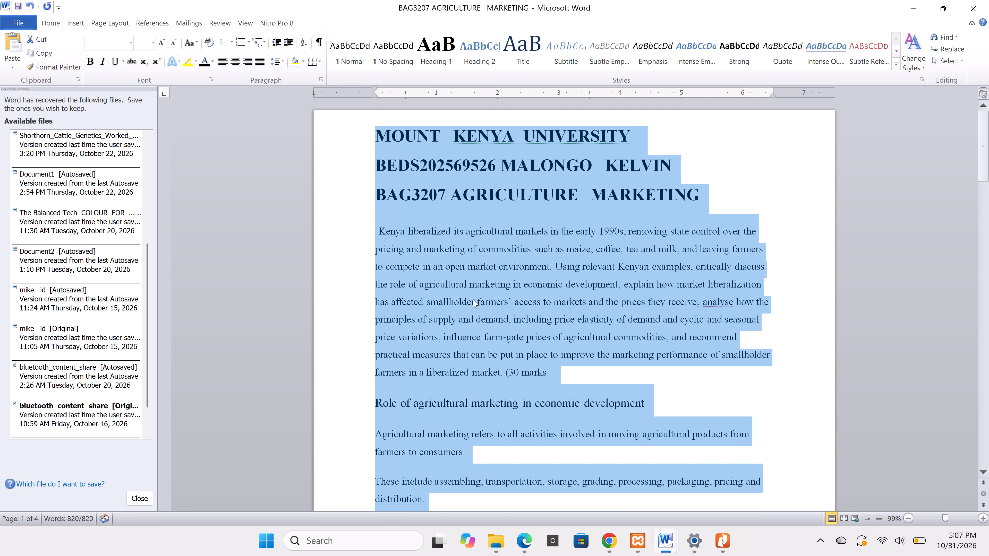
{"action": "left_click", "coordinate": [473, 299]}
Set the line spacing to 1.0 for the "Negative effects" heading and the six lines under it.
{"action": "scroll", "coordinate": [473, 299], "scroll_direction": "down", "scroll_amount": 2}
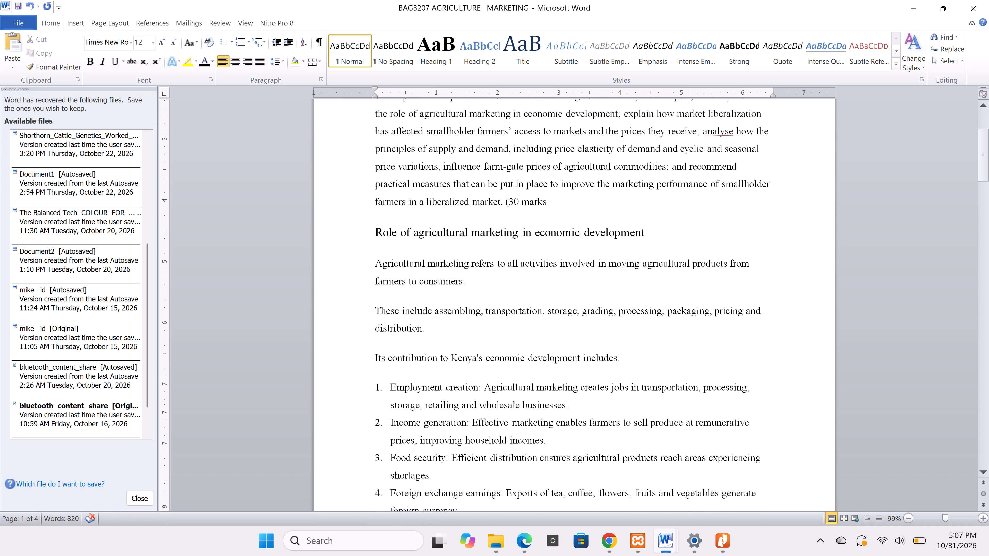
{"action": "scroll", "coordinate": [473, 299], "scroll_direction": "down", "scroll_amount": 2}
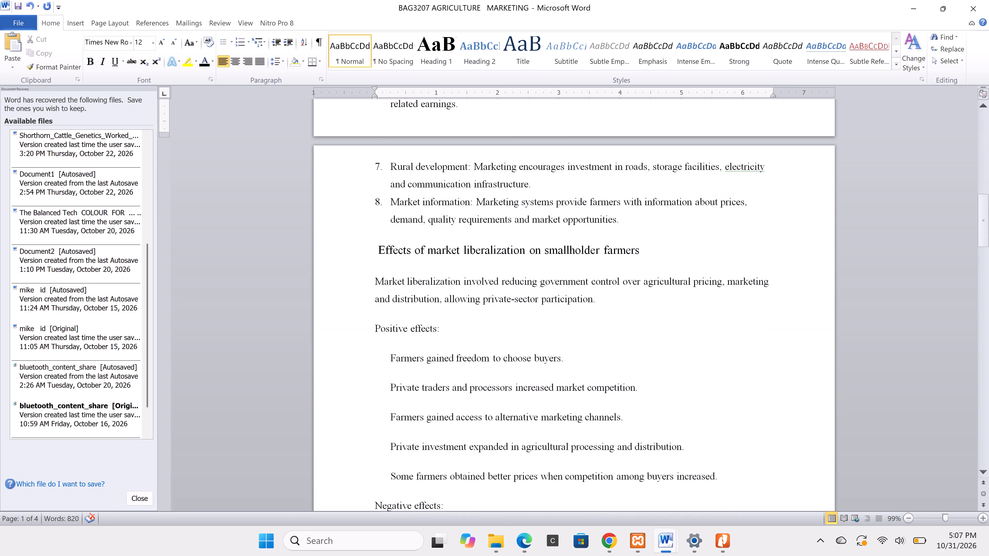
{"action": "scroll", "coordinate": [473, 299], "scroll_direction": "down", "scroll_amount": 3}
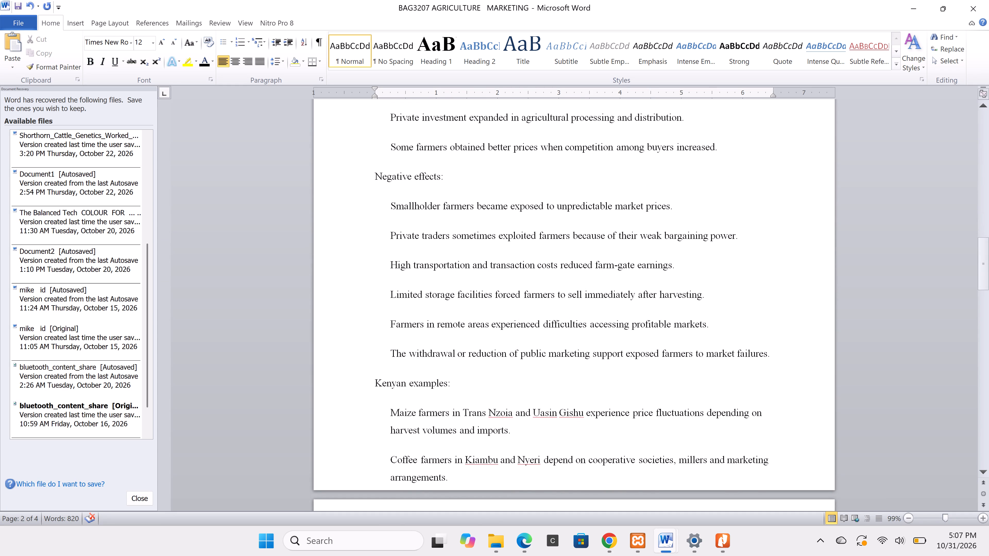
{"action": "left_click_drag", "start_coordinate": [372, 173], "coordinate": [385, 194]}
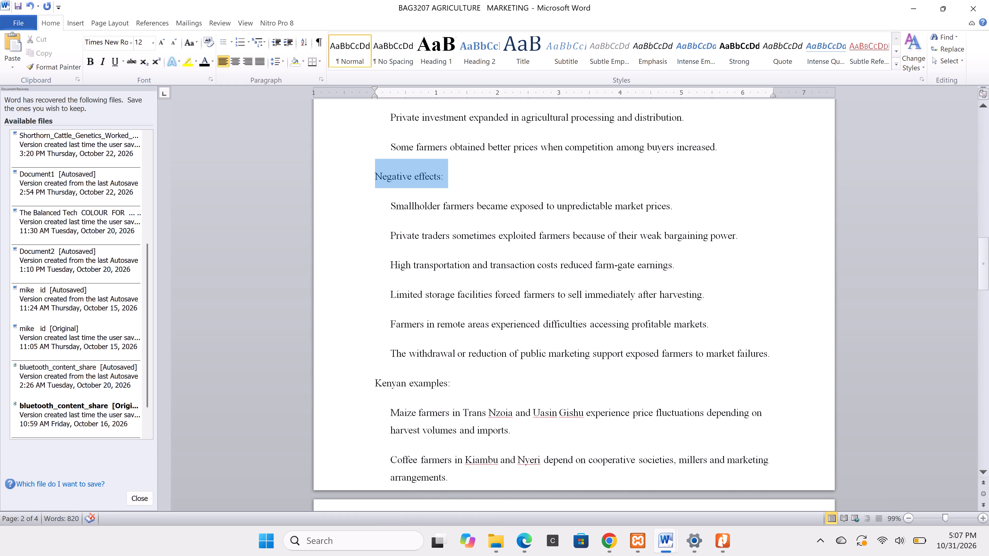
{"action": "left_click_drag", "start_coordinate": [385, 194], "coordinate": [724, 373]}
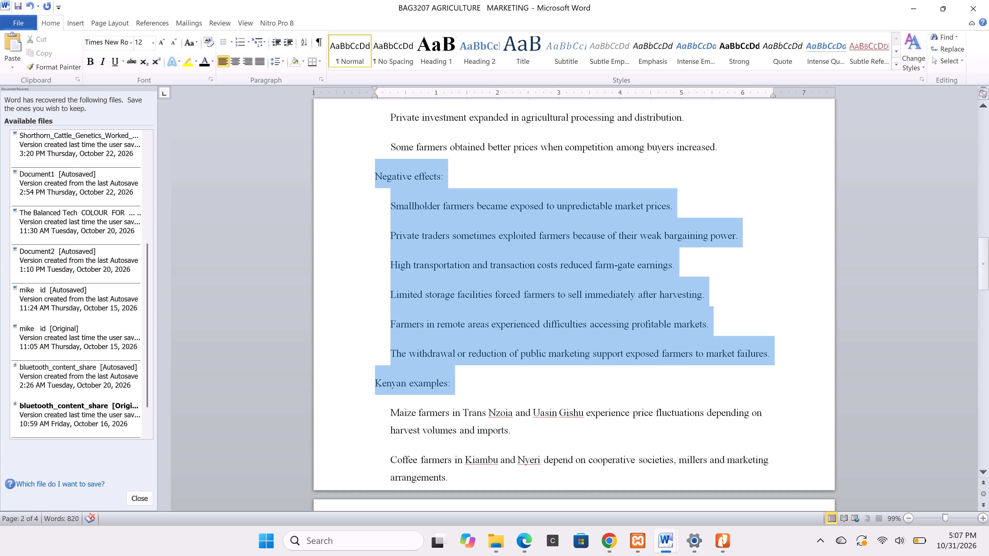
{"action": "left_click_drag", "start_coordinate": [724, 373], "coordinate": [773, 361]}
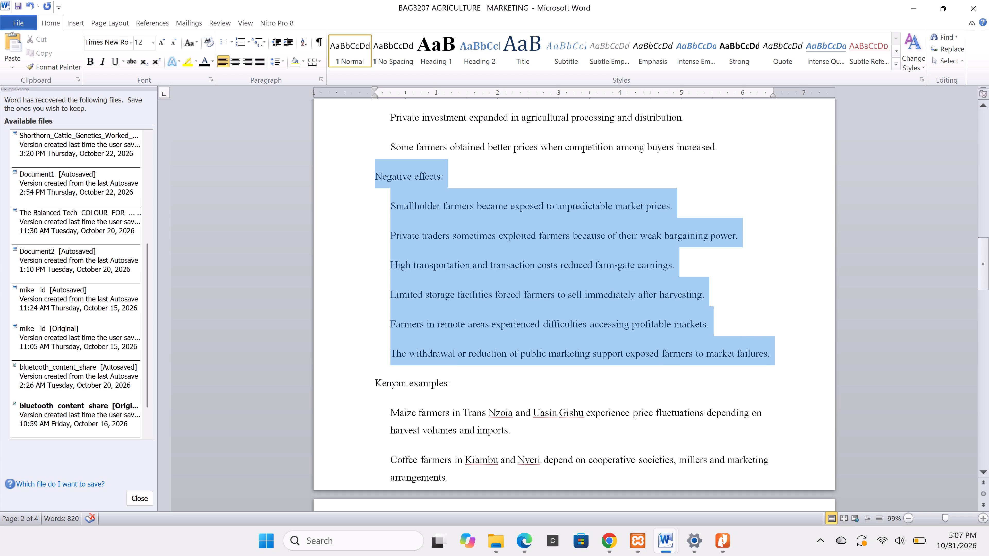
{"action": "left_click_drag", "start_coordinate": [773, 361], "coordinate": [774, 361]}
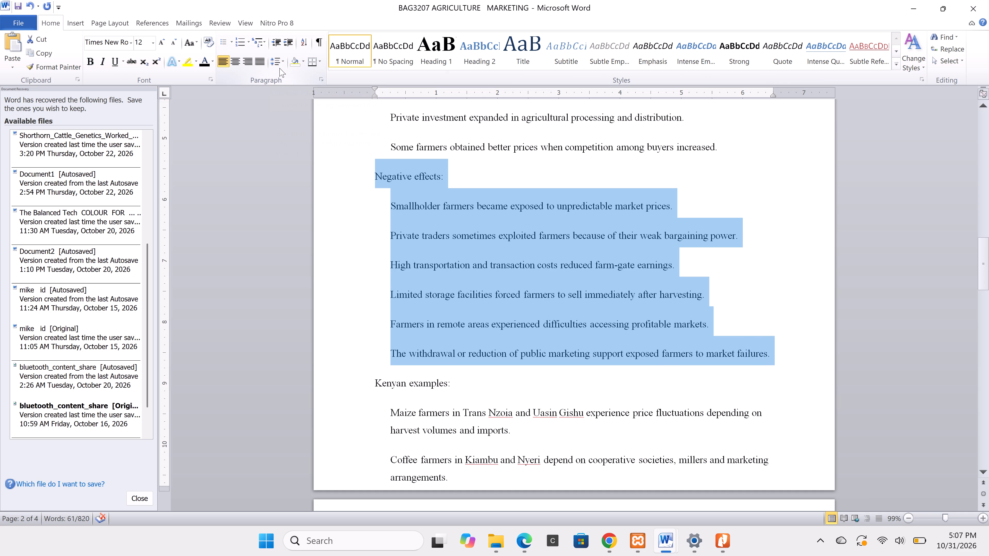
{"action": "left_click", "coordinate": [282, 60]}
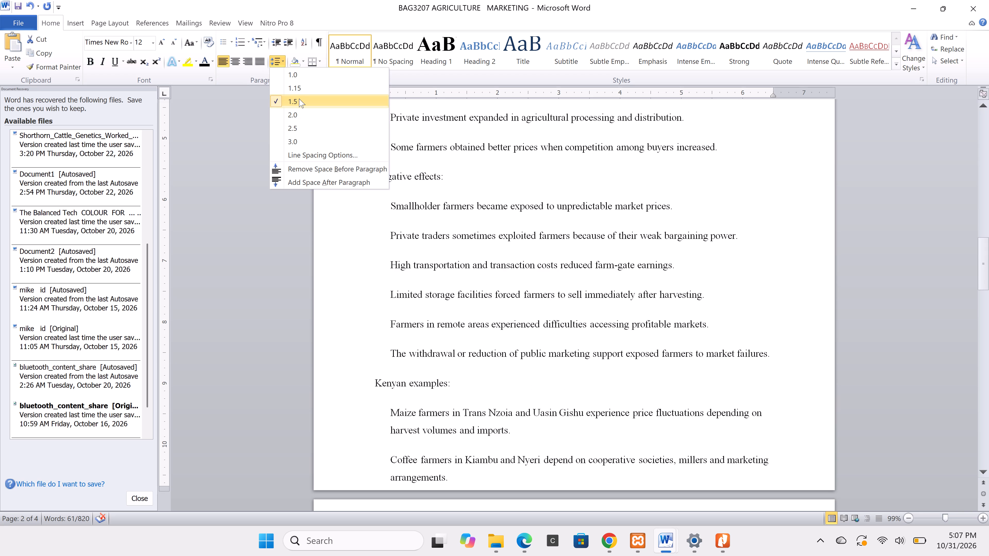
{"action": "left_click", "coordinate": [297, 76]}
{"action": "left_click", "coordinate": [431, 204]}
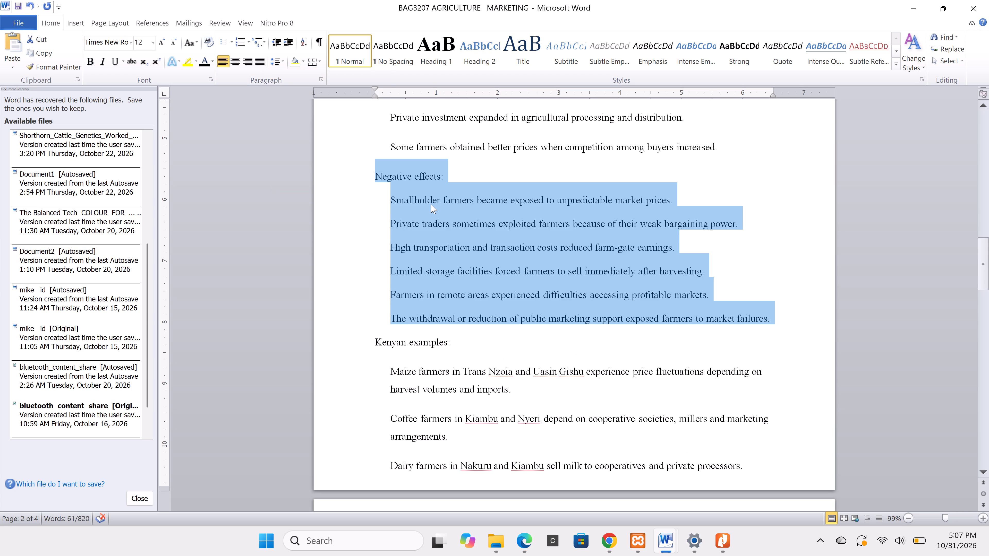
Set the line spacing of the whole document to 1.0, and then change it to 1.15.
{"action": "key", "text": "ctrl+a"}
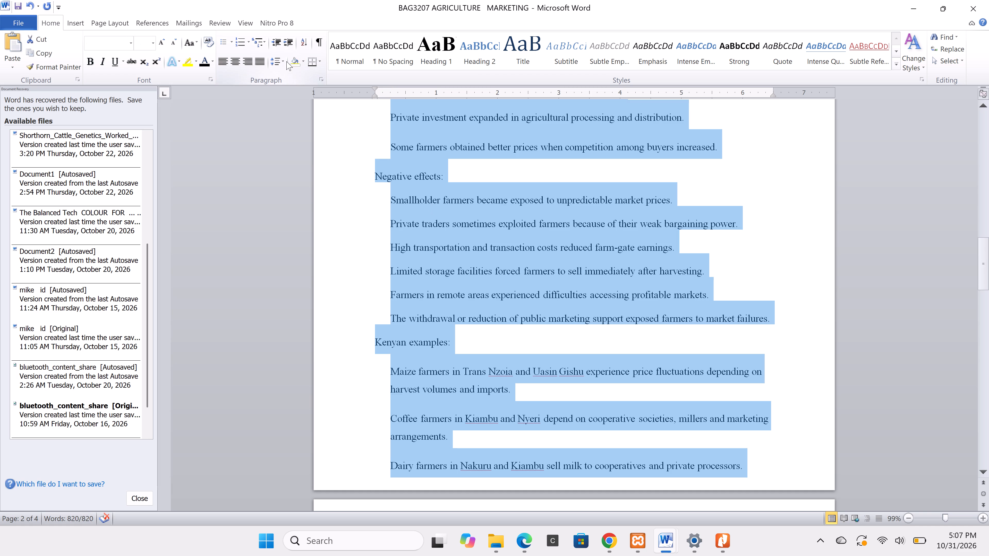
{"action": "left_click", "coordinate": [280, 62]}
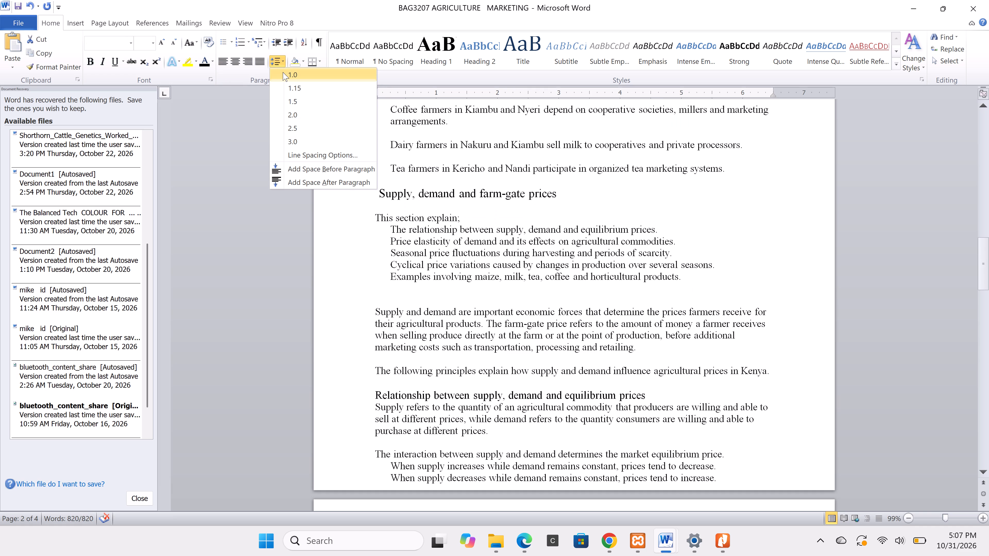
{"action": "left_click", "coordinate": [283, 72]}
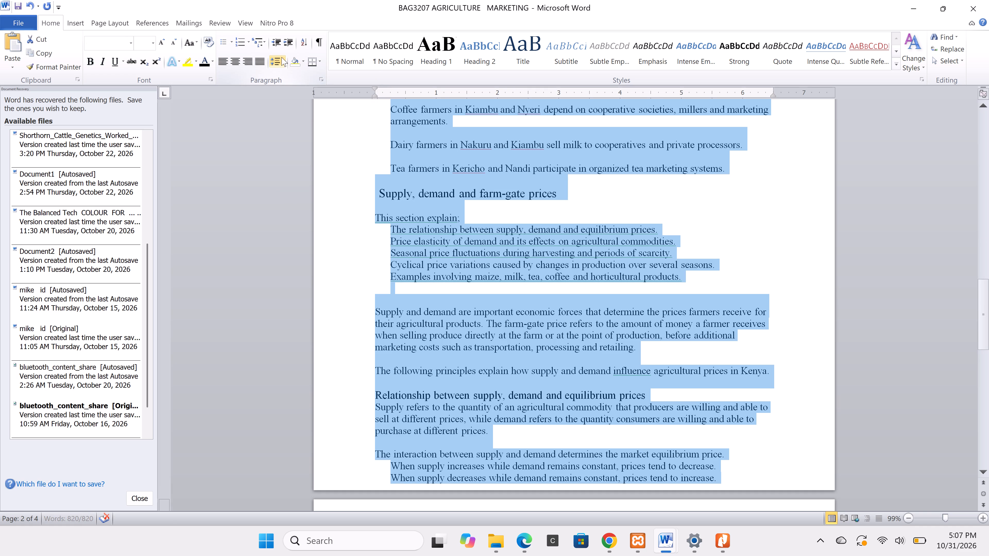
{"action": "left_click", "coordinate": [281, 58]}
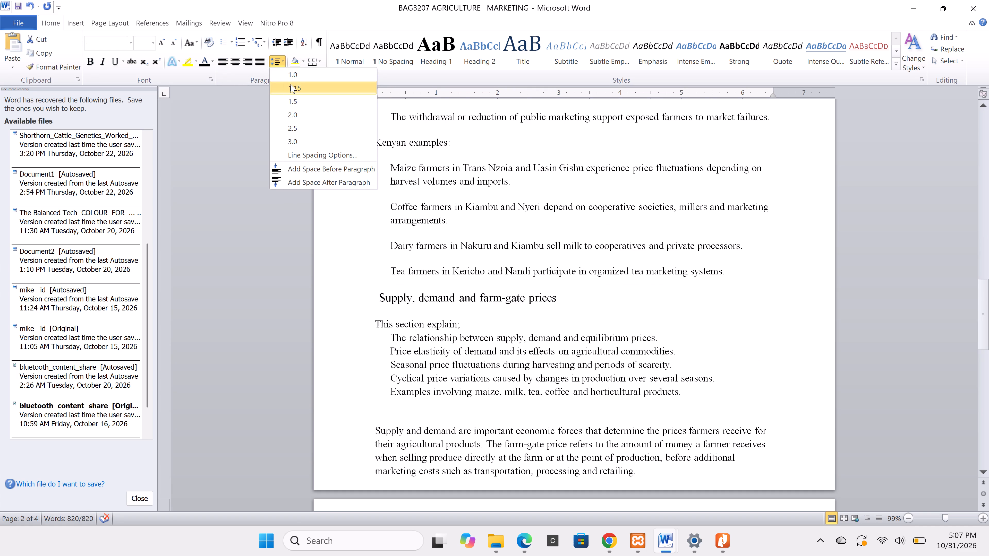
{"action": "left_click", "coordinate": [291, 87]}
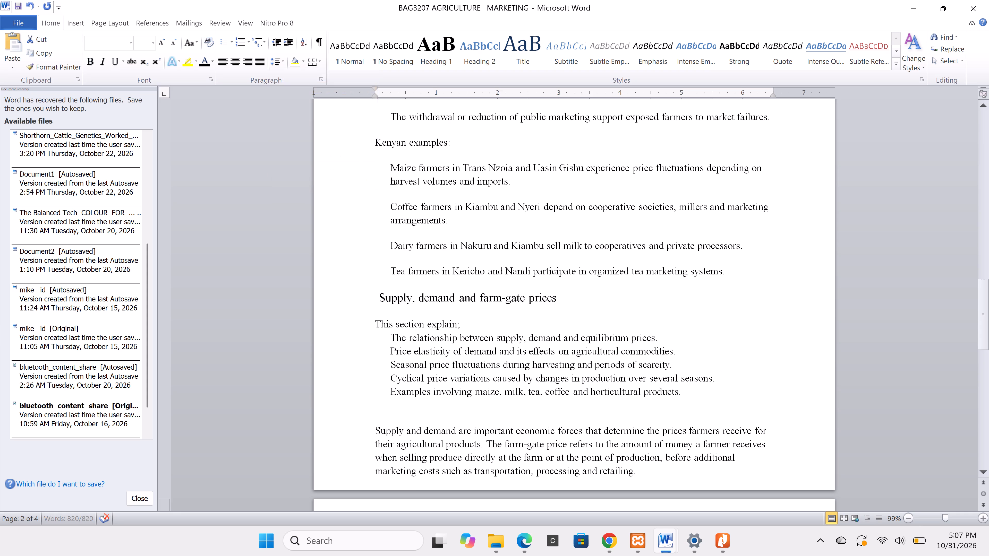
{"action": "left_click", "coordinate": [450, 224]}
Delete the colon after the "Negative effects" subheading and underline the subheading.
{"action": "scroll", "coordinate": [450, 224], "scroll_direction": "up", "scroll_amount": 2}
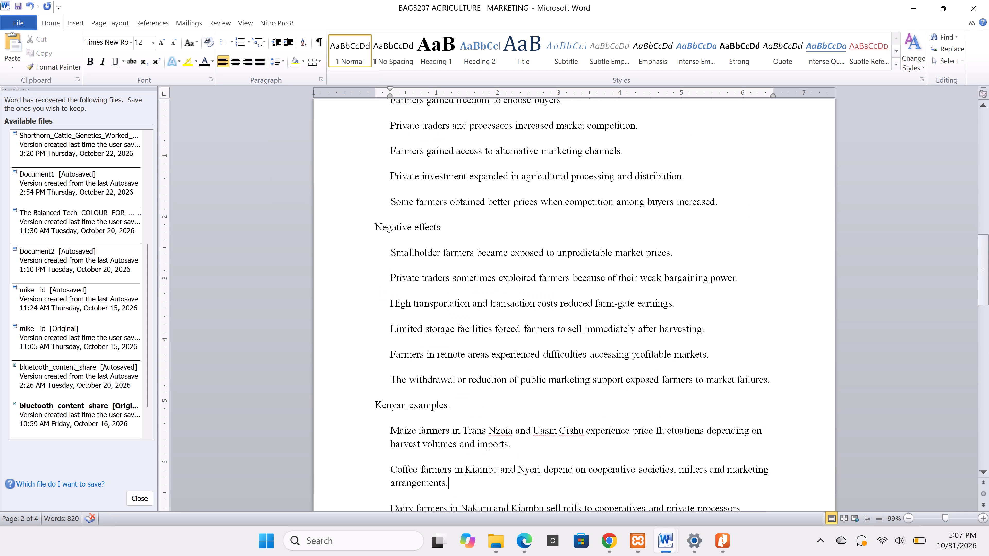
{"action": "scroll", "coordinate": [450, 224], "scroll_direction": "up", "scroll_amount": 2}
{"action": "left_click", "coordinate": [446, 229]}
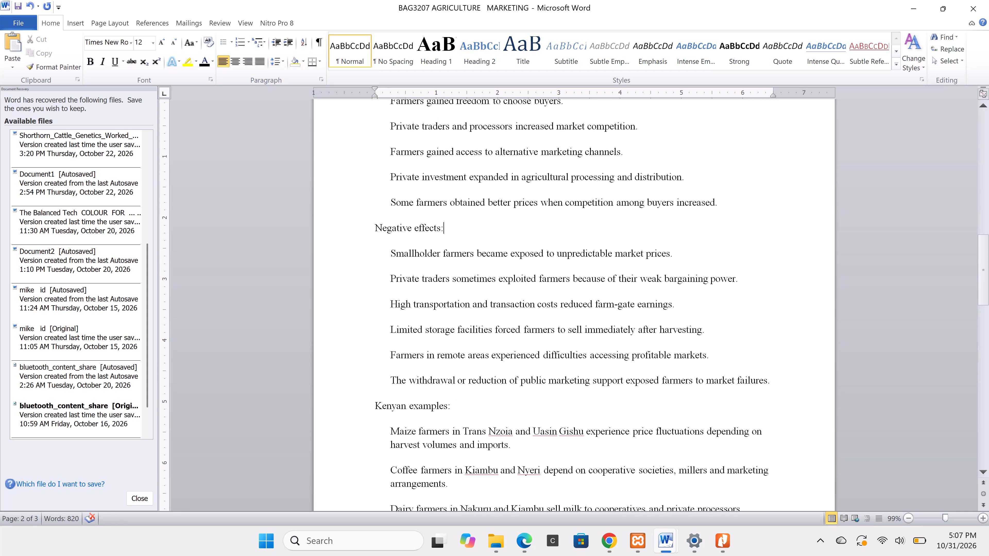
{"action": "key", "text": "BackSpace"}
{"action": "left_click_drag", "start_coordinate": [374, 227], "coordinate": [466, 226]}
{"action": "left_click", "coordinate": [498, 215]}
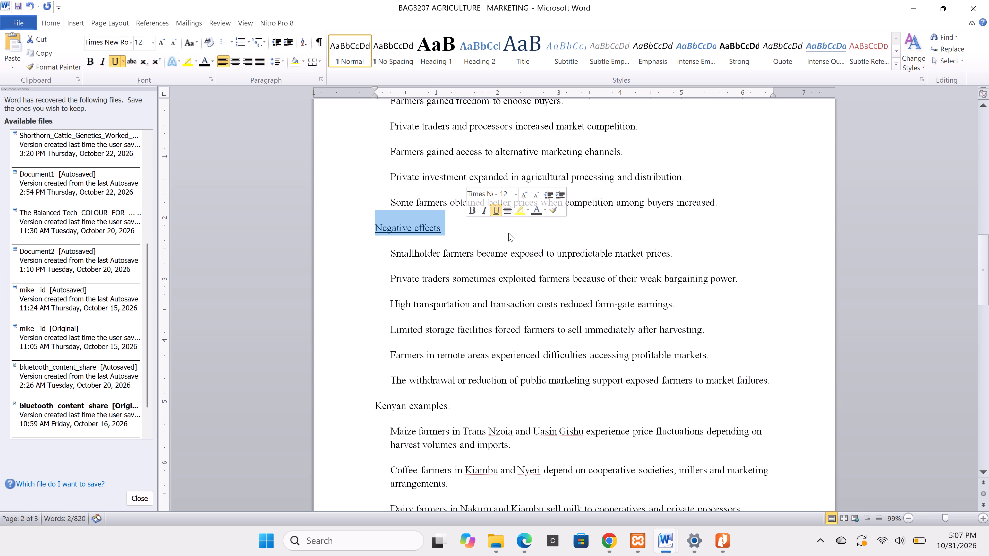
{"action": "left_click", "coordinate": [508, 233]}
Underline the "Positive effects" subheading and delete the colon after it.
{"action": "scroll", "coordinate": [508, 233], "scroll_direction": "up", "scroll_amount": 2}
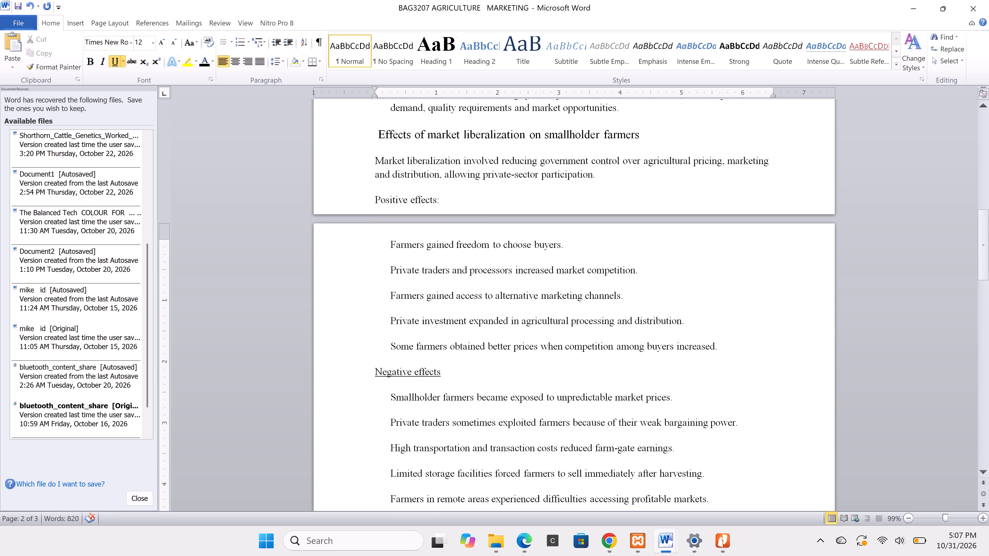
{"action": "scroll", "coordinate": [508, 233], "scroll_direction": "up", "scroll_amount": 1}
{"action": "left_click_drag", "start_coordinate": [374, 256], "coordinate": [410, 262]}
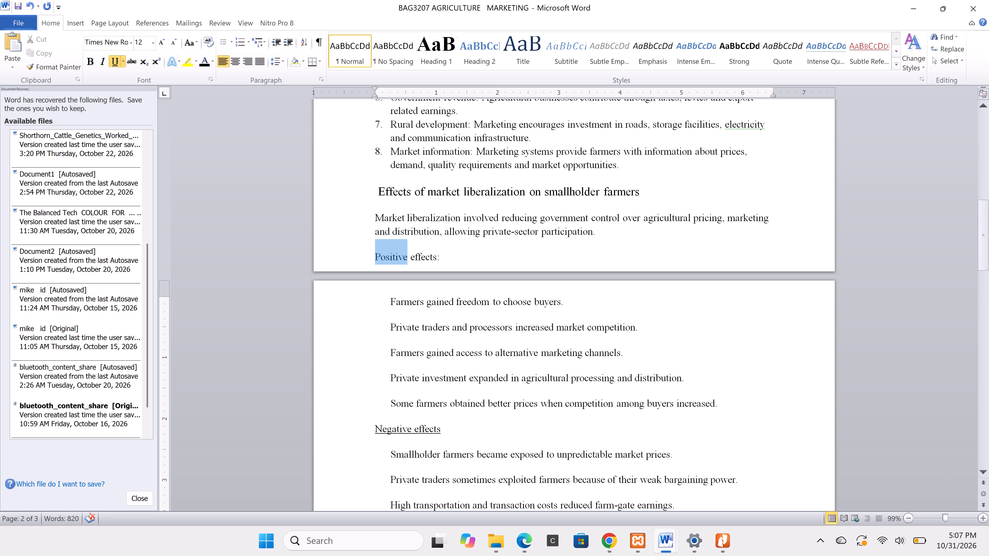
{"action": "left_click_drag", "start_coordinate": [410, 262], "coordinate": [435, 262]}
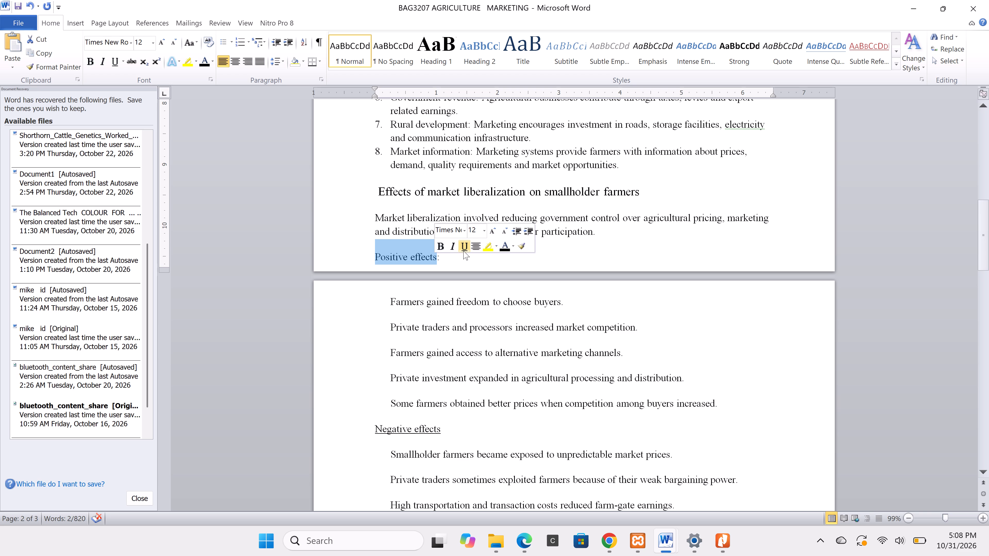
{"action": "left_click", "coordinate": [463, 251]}
{"action": "left_click", "coordinate": [441, 260]}
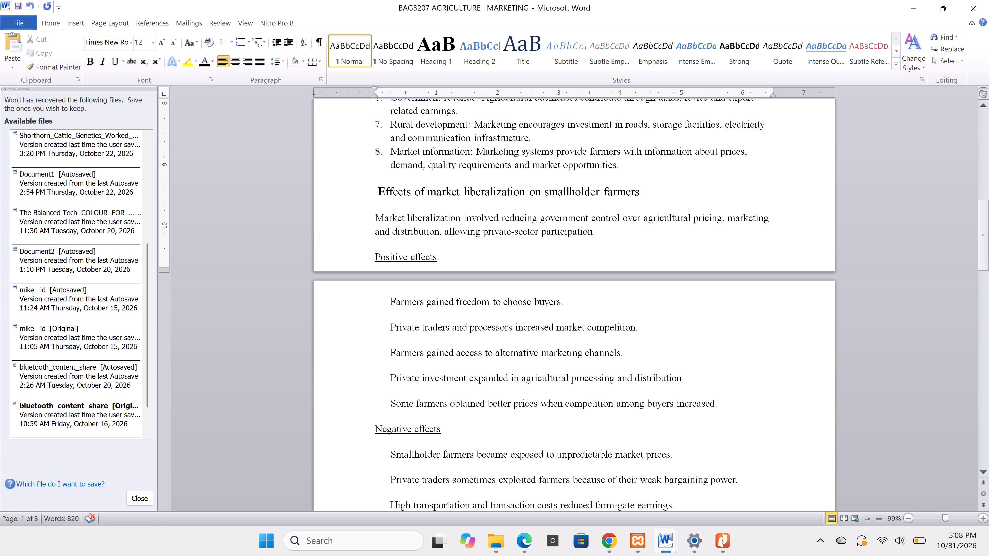
{"action": "key", "text": "BackSpace"}
Underline the "Effects of market liberalization on smallholder farmers" heading.
{"action": "left_click_drag", "start_coordinate": [382, 190], "coordinate": [537, 193]}
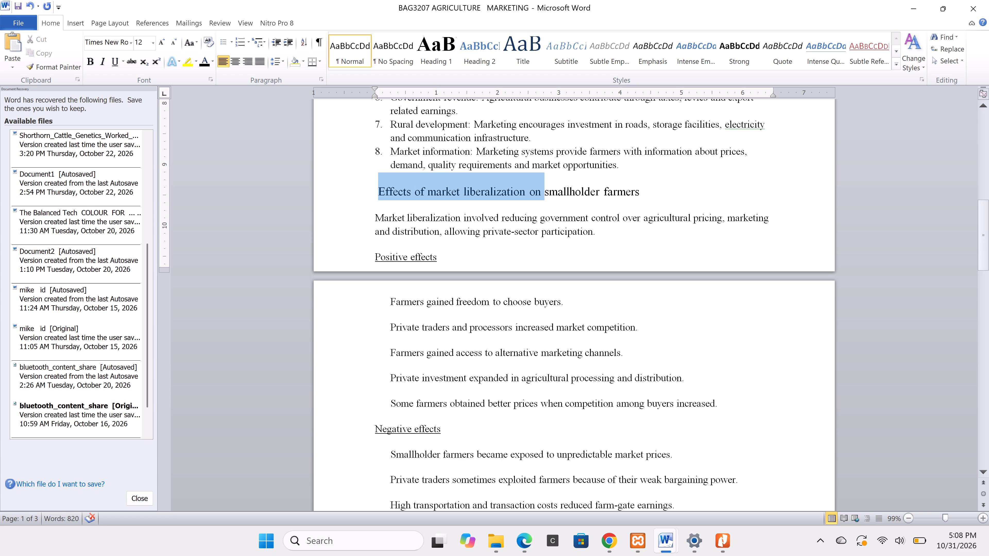
{"action": "left_click_drag", "start_coordinate": [537, 193], "coordinate": [641, 192]}
{"action": "left_click", "coordinate": [669, 183]}
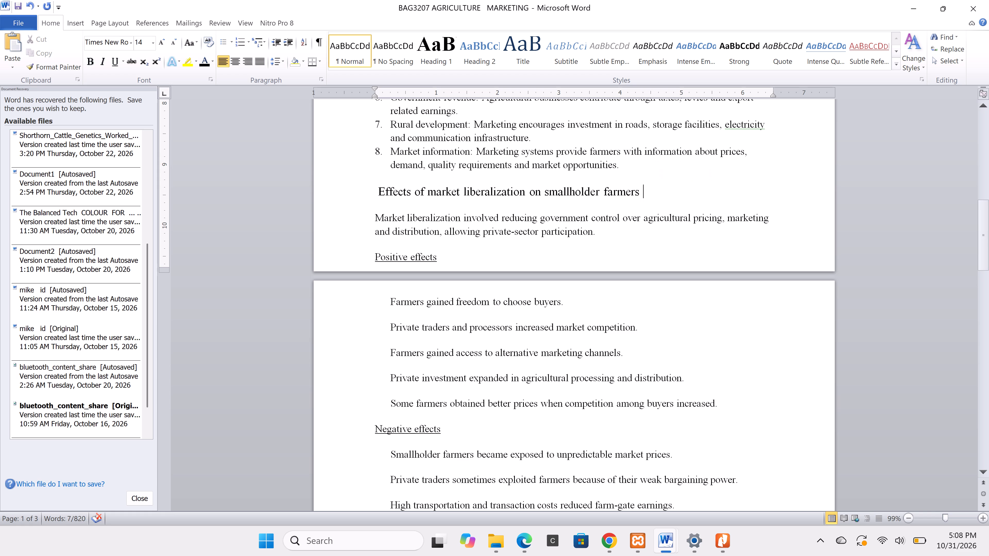
{"action": "left_click_drag", "start_coordinate": [645, 192], "coordinate": [374, 182]}
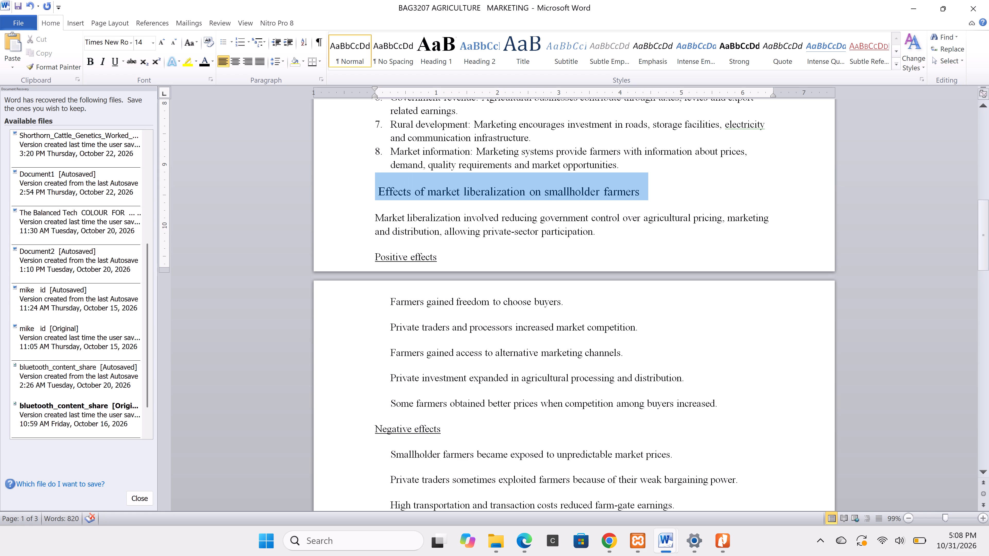
{"action": "left_click_drag", "start_coordinate": [374, 182], "coordinate": [377, 186]}
{"action": "left_click", "coordinate": [408, 171]}
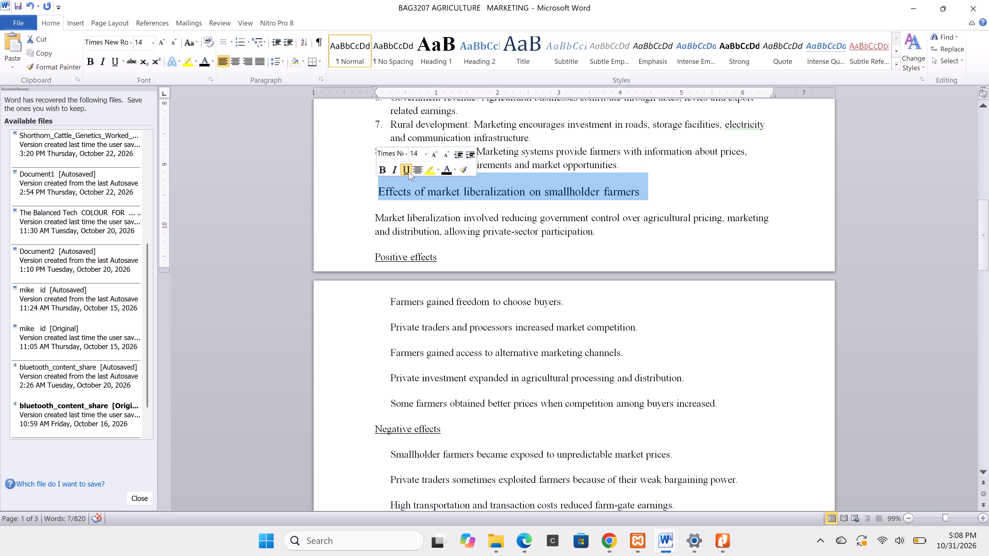
{"action": "left_click", "coordinate": [462, 225]}
Underline the "Role of agricultural marketing in economic development" heading.
{"action": "scroll", "coordinate": [462, 225], "scroll_direction": "up", "scroll_amount": 1}
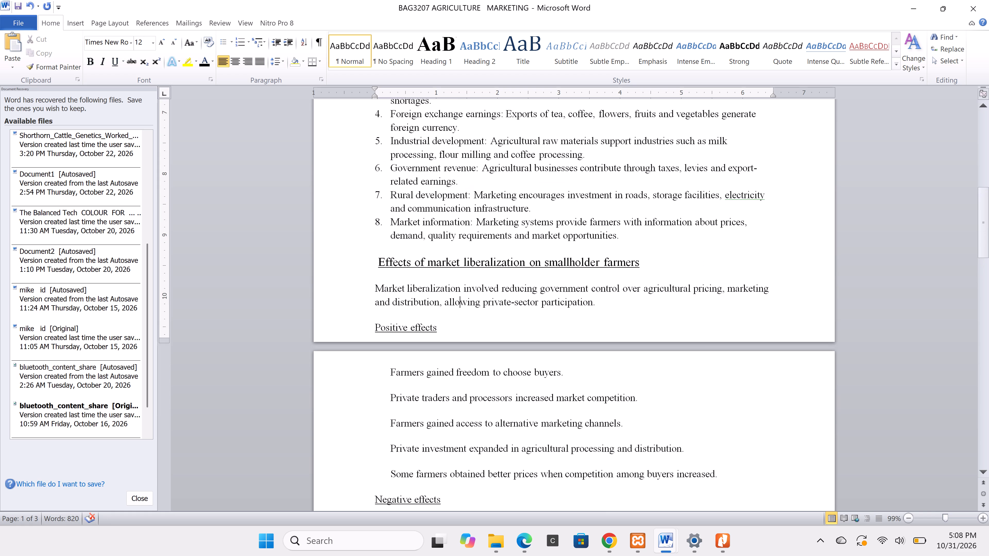
{"action": "scroll", "coordinate": [462, 225], "scroll_direction": "up", "scroll_amount": 3}
{"action": "scroll", "coordinate": [462, 225], "scroll_direction": "down", "scroll_amount": 1}
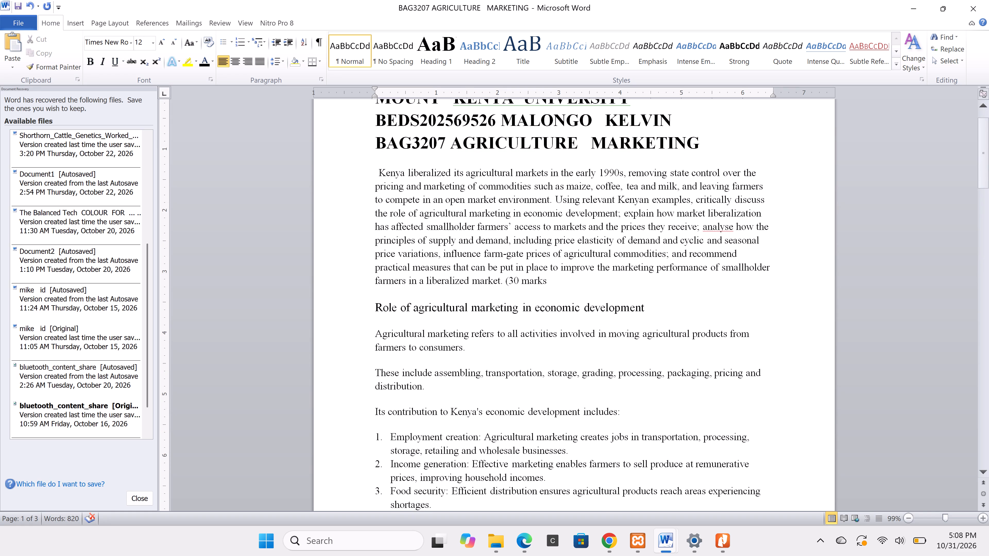
{"action": "left_click_drag", "start_coordinate": [379, 314], "coordinate": [606, 314]}
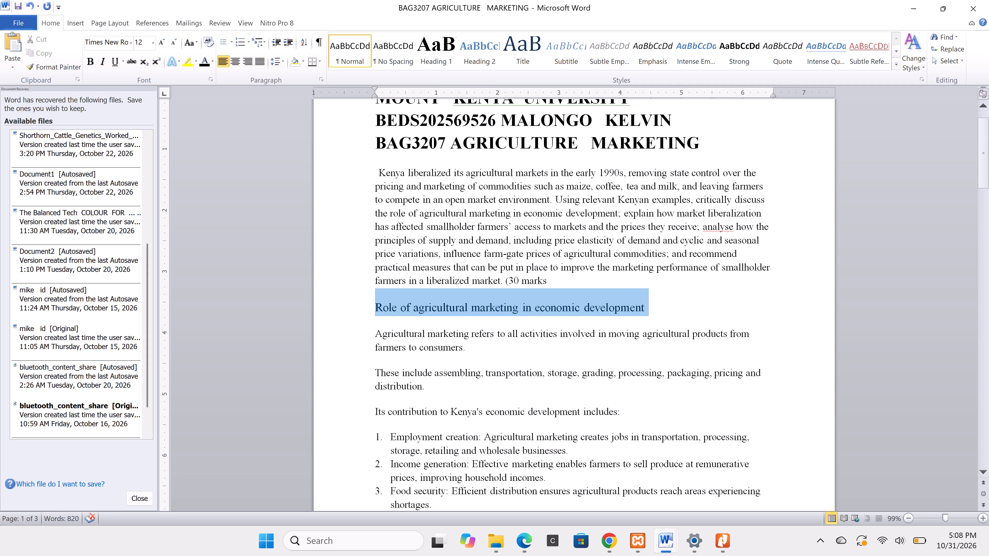
{"action": "left_click_drag", "start_coordinate": [606, 314], "coordinate": [646, 307]}
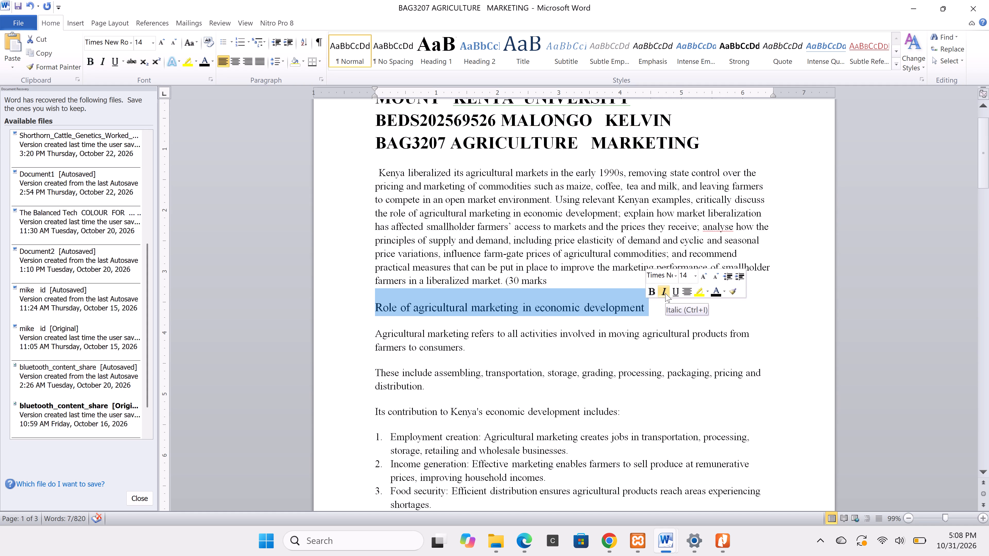
{"action": "left_click", "coordinate": [674, 297]}
{"action": "left_click", "coordinate": [431, 182]}
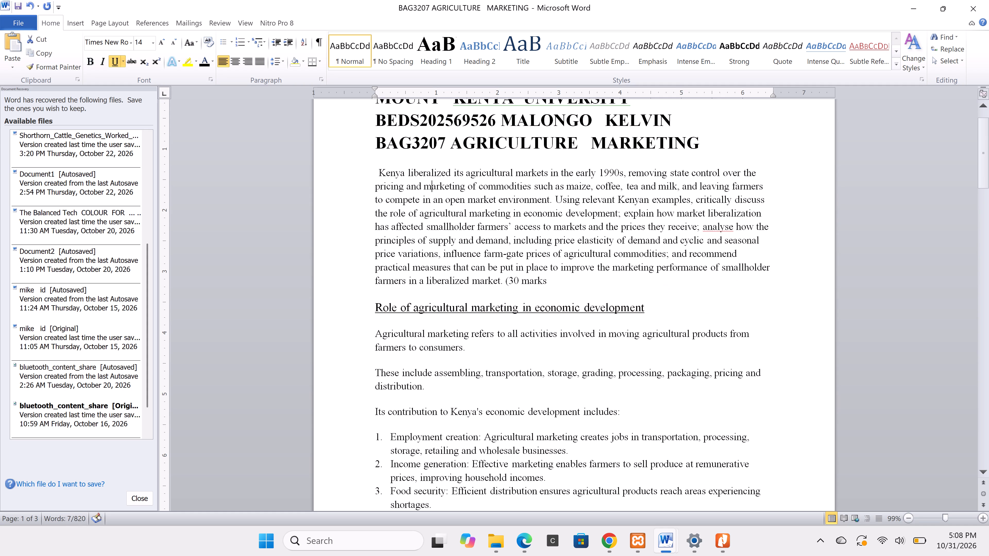
Set the line spacing of the introductory question paragraph, beginning "Kenya liberalized its agricultural markets", to 1.5.
{"action": "left_click_drag", "start_coordinate": [372, 166], "coordinate": [550, 288]}
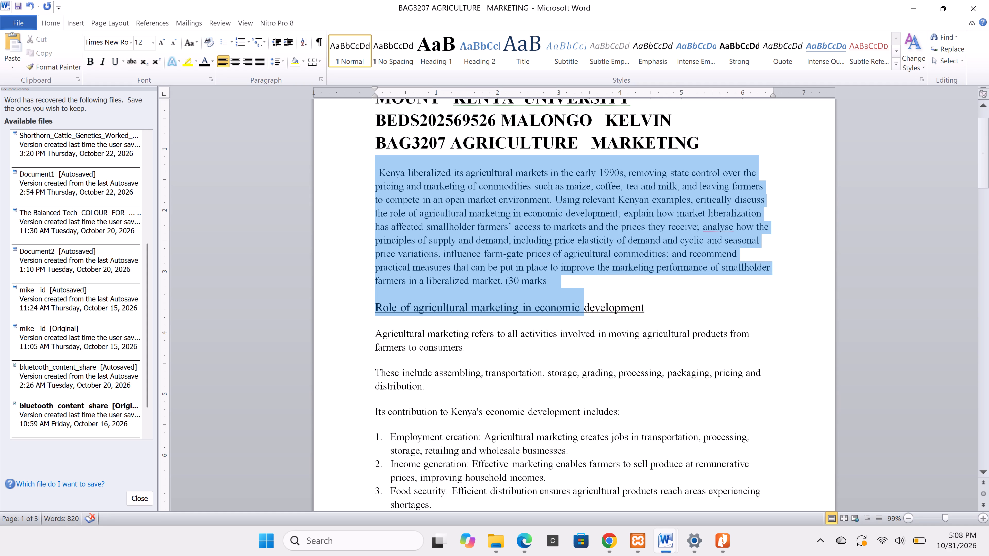
{"action": "left_click_drag", "start_coordinate": [550, 288], "coordinate": [558, 279]}
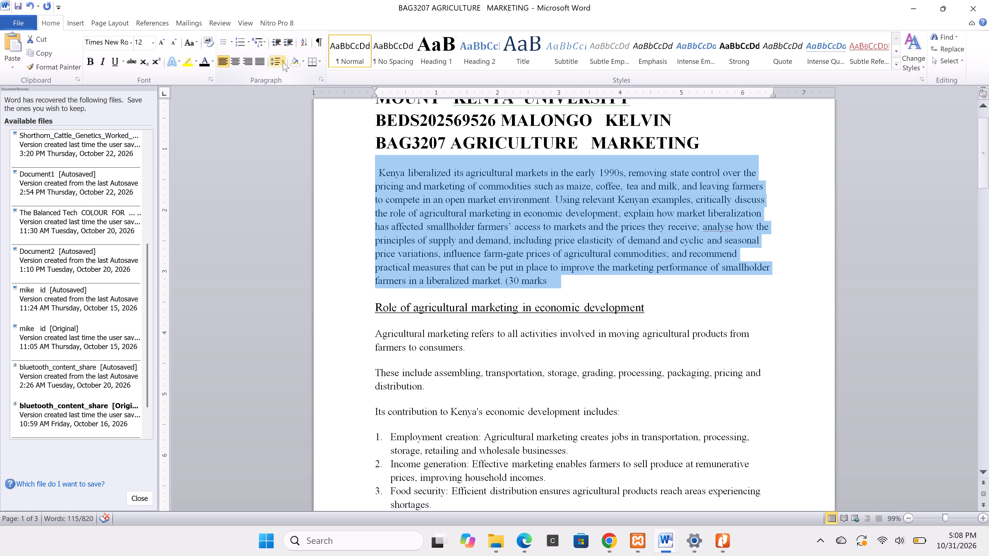
{"action": "left_click", "coordinate": [285, 62]}
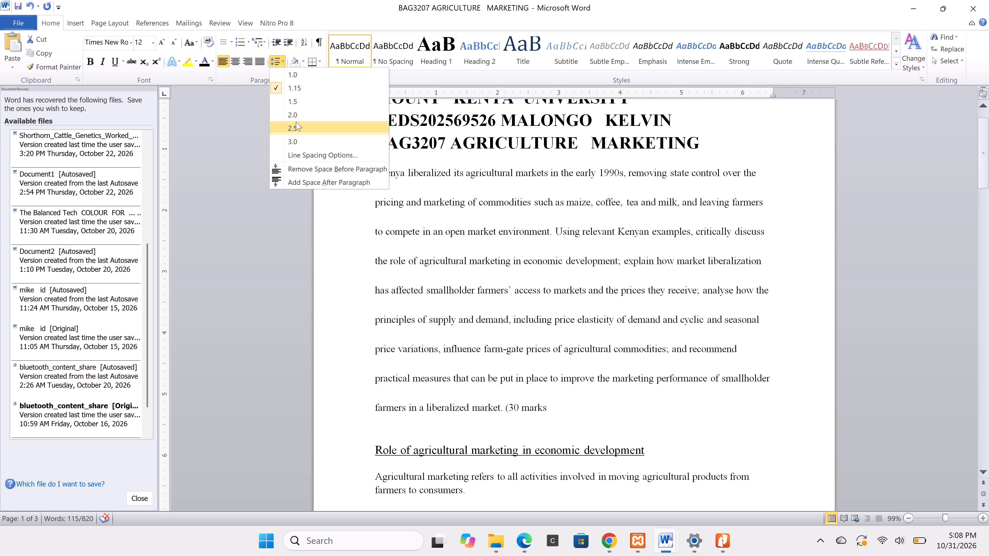
{"action": "left_click", "coordinate": [288, 98]}
{"action": "left_click", "coordinate": [460, 270]}
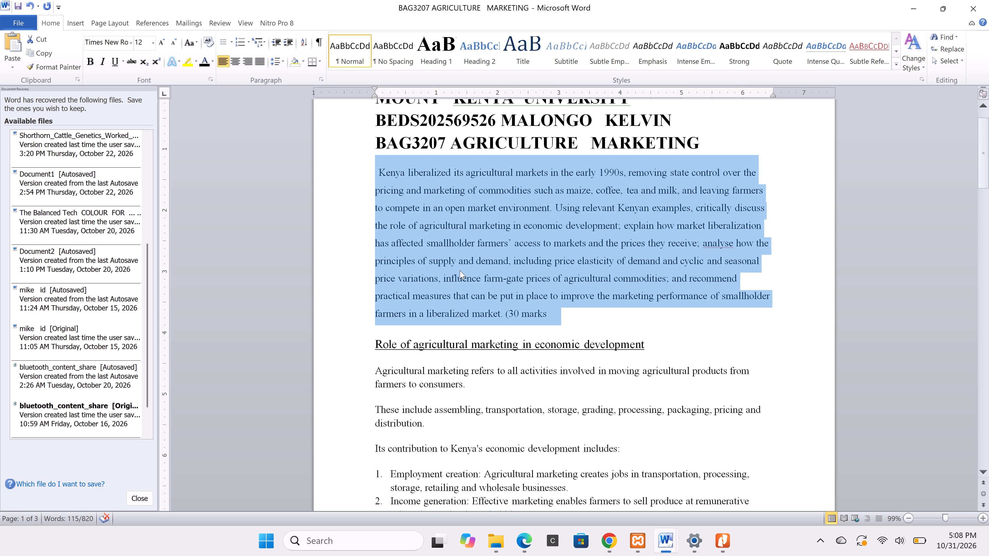
Replace the "Kenyan examples:" subheading with "Examples in Kenya", without a colon, and save the document.
{"action": "scroll", "coordinate": [460, 270], "scroll_direction": "down", "scroll_amount": 4}
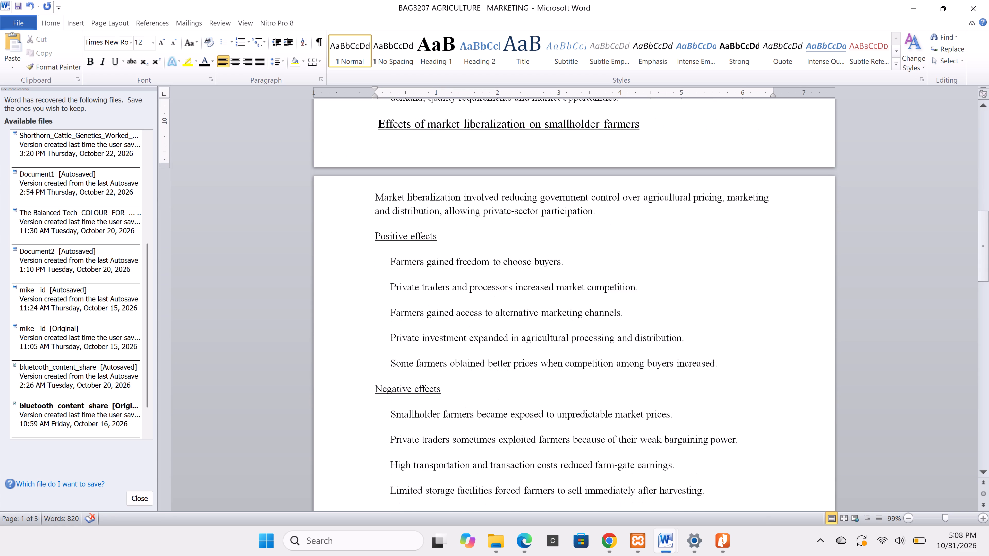
{"action": "scroll", "coordinate": [460, 270], "scroll_direction": "down", "scroll_amount": 1}
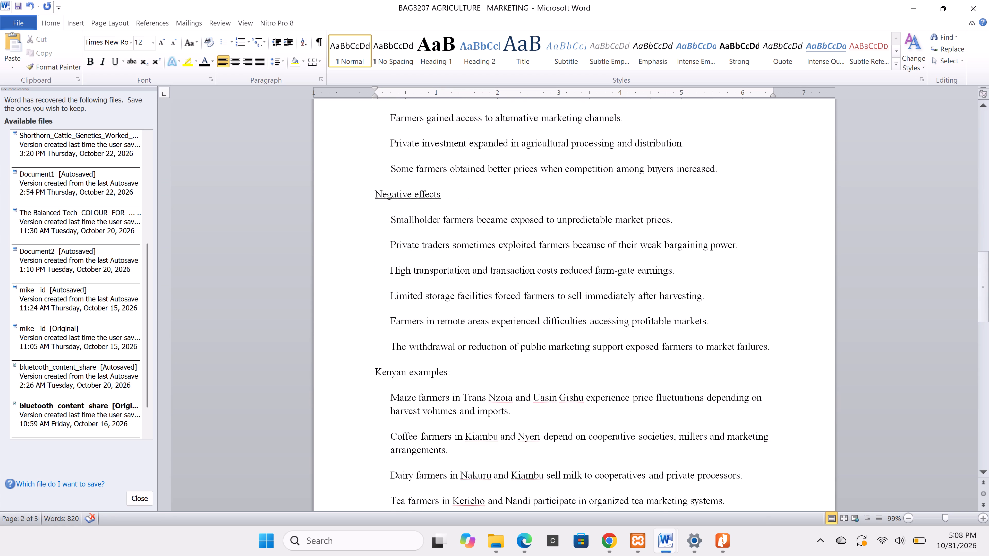
{"action": "scroll", "coordinate": [418, 395], "scroll_direction": "down", "scroll_amount": 1}
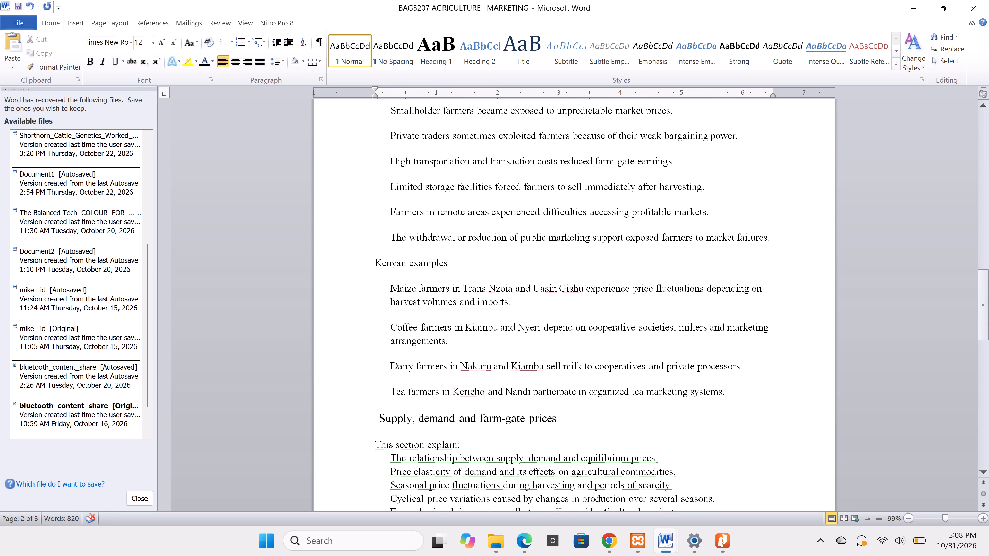
{"action": "left_click", "coordinate": [453, 266]}
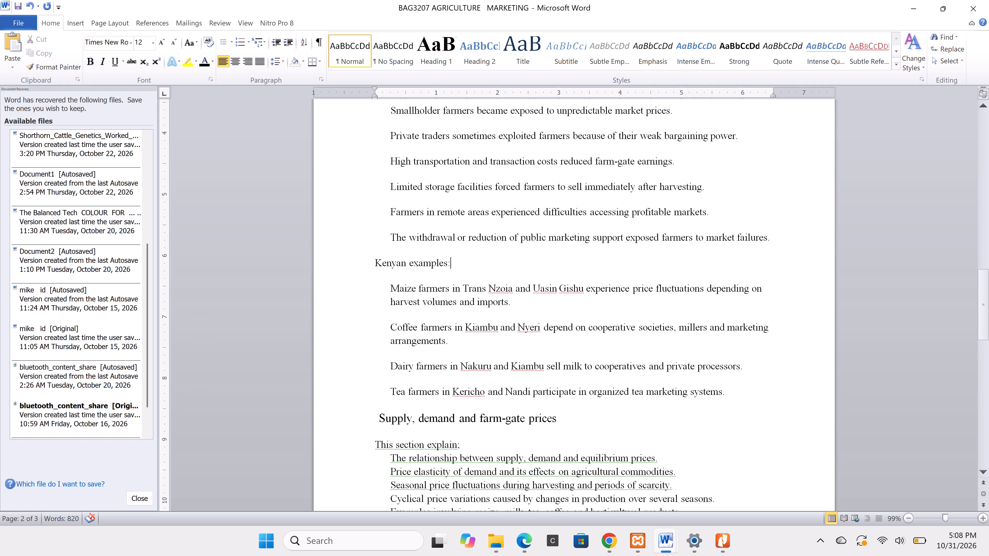
{"action": "key", "text": "BackSpace"}
{"action": "key", "text": "BackSpace"}
{"action": "key", "text": "BackSpace"}
{"action": "key", "text": "BackSpace"}
{"action": "key", "text": "BackSpace"}
{"action": "key", "text": "BackSpace"}
{"action": "key", "text": "BackSpace"}
{"action": "key", "text": "BackSpace"}
{"action": "key", "text": "BackSpace"}
{"action": "key", "text": "BackSpace"}
{"action": "key", "text": "BackSpace"}
{"action": "key", "text": "BackSpace"}
{"action": "key", "text": "BackSpace"}
{"action": "key", "text": "BackSpace"}
{"action": "key", "text": "BackSpace"}
{"action": "key", "text": "BackSpace"}
{"action": "key", "text": "e"}
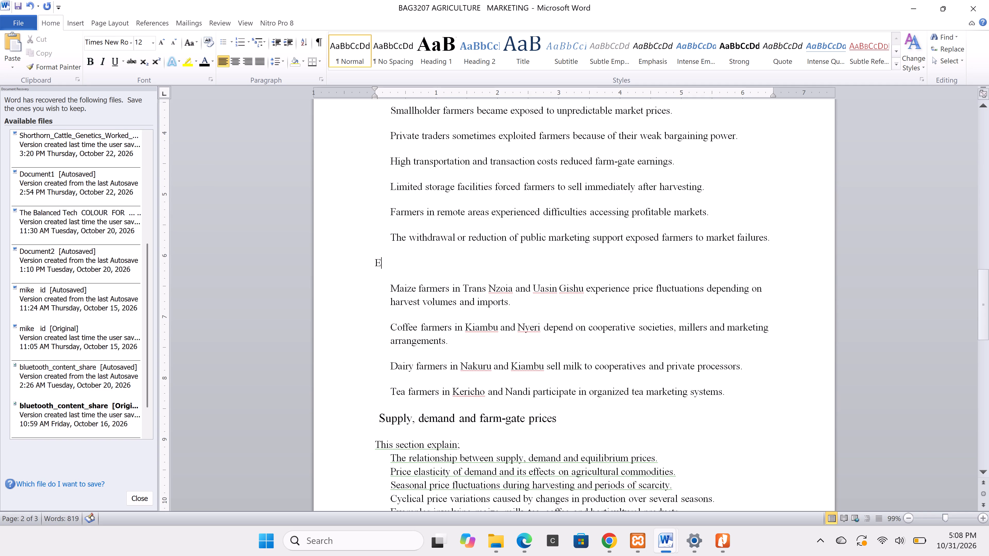
{"action": "type", "text": "xamples in kenya"}
{"action": "key", "text": "space"}
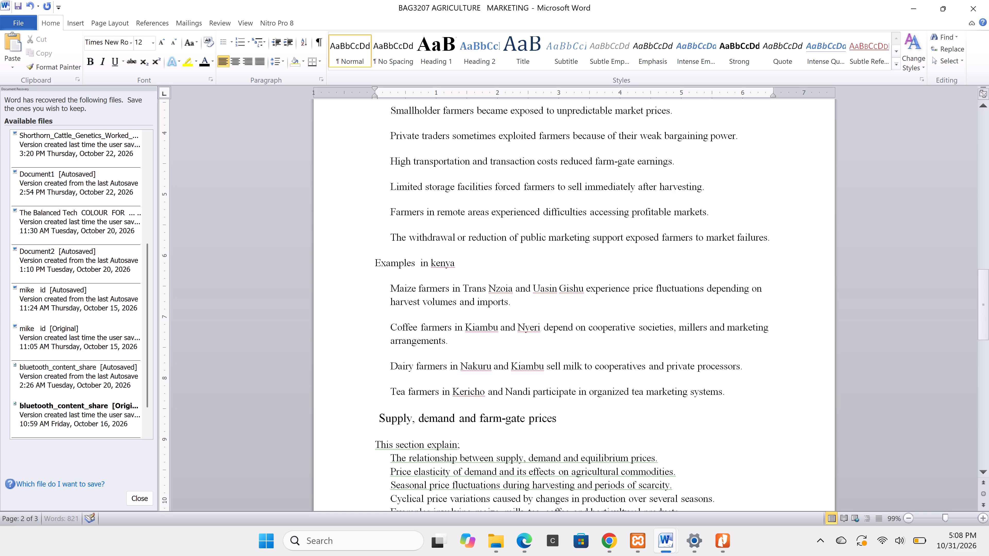
{"action": "left_click", "coordinate": [438, 263]}
{"action": "key", "text": "BackSpace"}
{"action": "key", "text": "k"}
{"action": "key", "text": "k"}
{"action": "key", "text": "ctrl+s"}
Underline the "Supply, demand and farm-gate prices" heading.
{"action": "scroll", "coordinate": [438, 263], "scroll_direction": "down", "scroll_amount": 1}
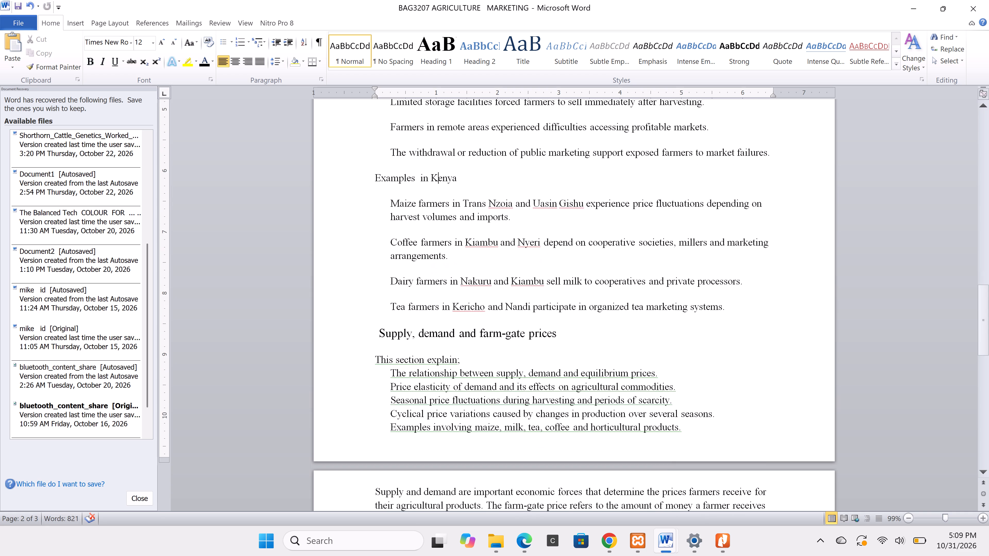
{"action": "scroll", "coordinate": [500, 314], "scroll_direction": "down", "scroll_amount": 1}
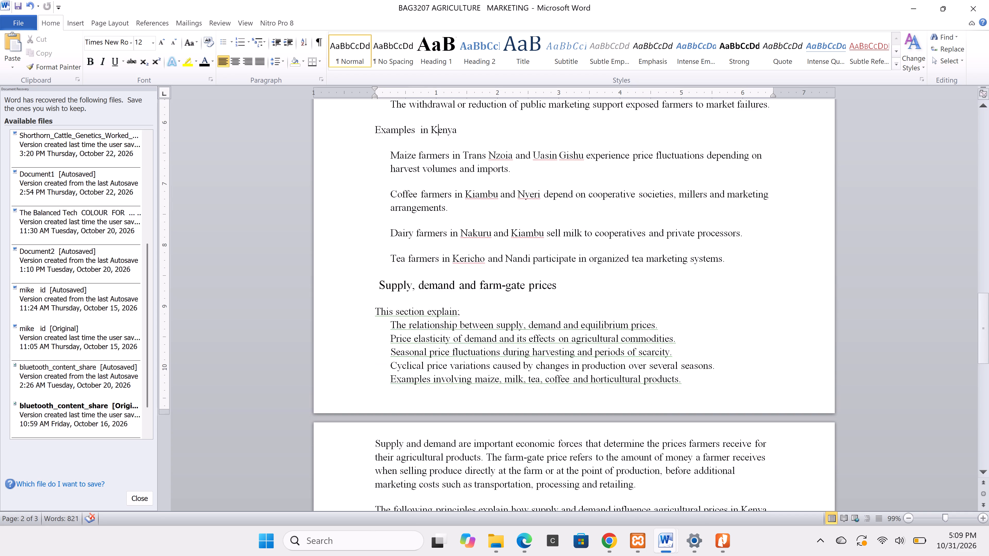
{"action": "left_click_drag", "start_coordinate": [378, 288], "coordinate": [560, 289]}
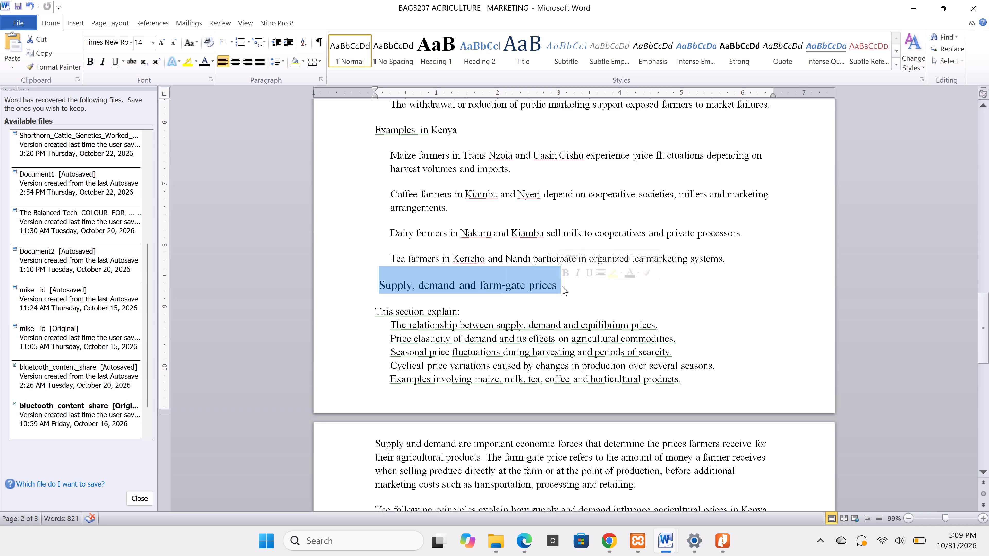
{"action": "left_click", "coordinate": [587, 278]}
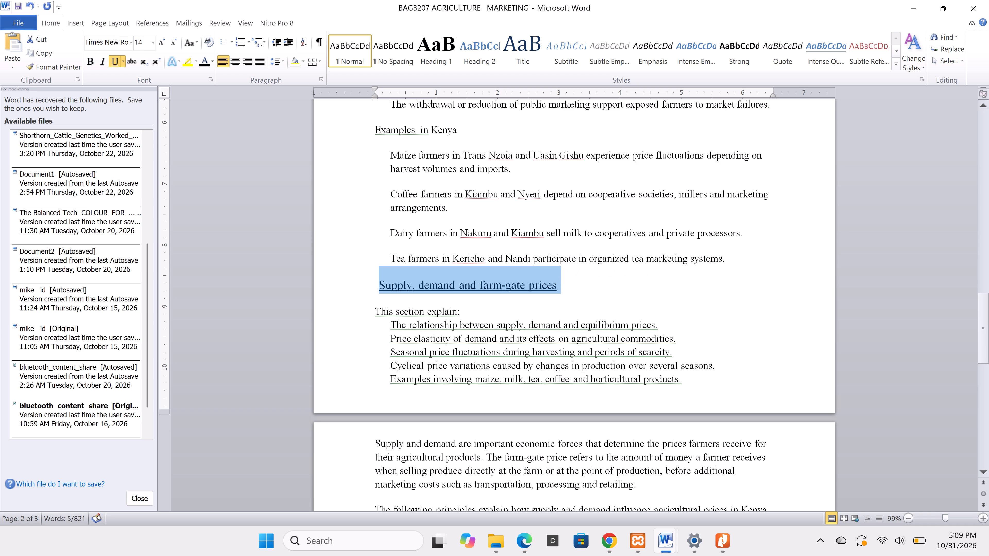
{"action": "left_click", "coordinate": [416, 307]}
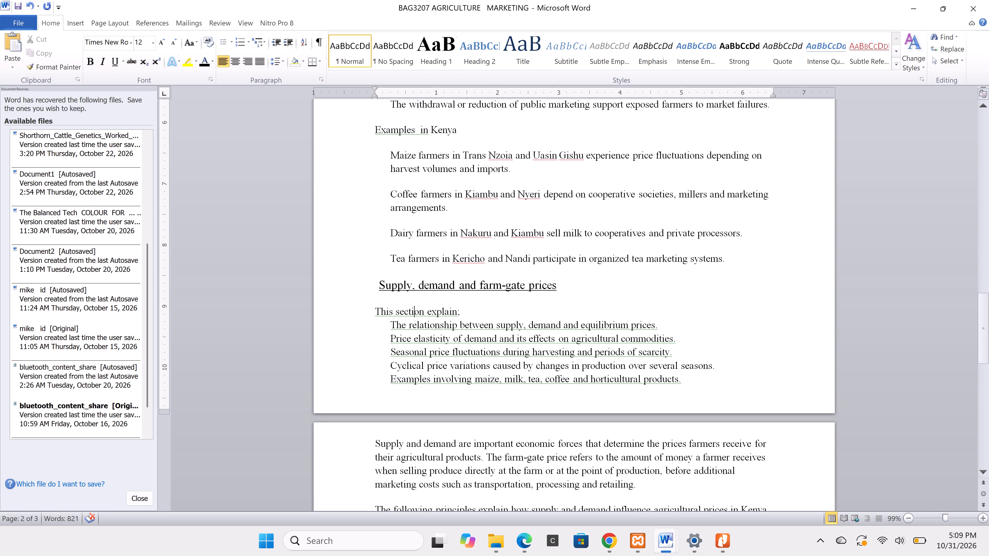
Correct "This section explain" to "This section explains" under the "Supply, demand and farm-gate prices" heading.
{"action": "left_click", "coordinate": [458, 313]}
{"action": "key", "text": "s"}
{"action": "key", "text": "s"}
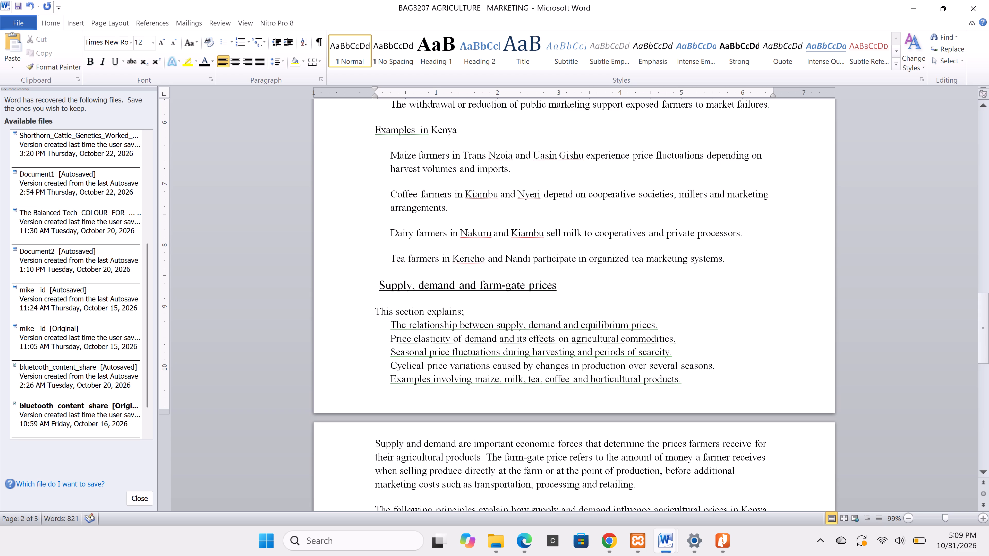
Underline the "Relationship between supply, demand and equilibrium prices" heading.
{"action": "scroll", "coordinate": [481, 345], "scroll_direction": "down", "scroll_amount": 2}
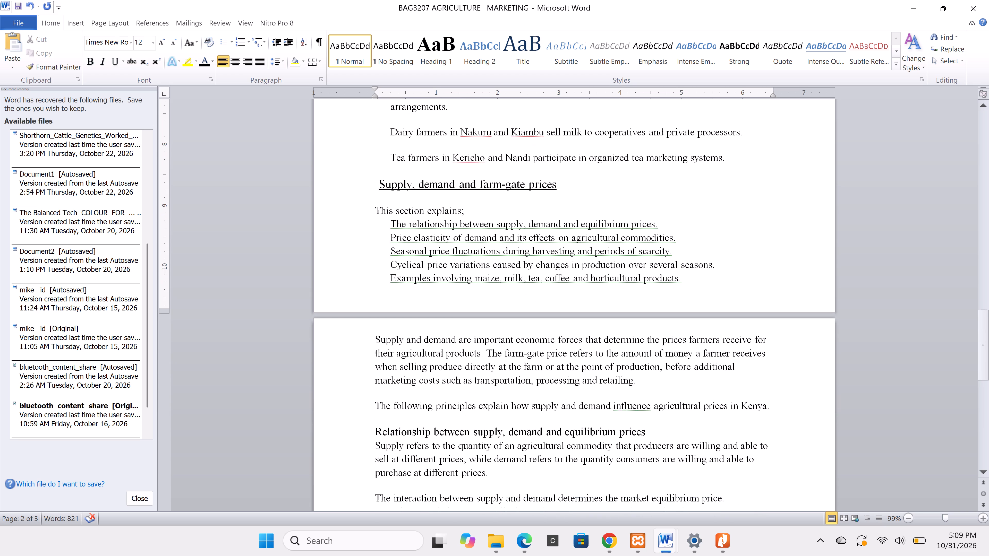
{"action": "scroll", "coordinate": [481, 345], "scroll_direction": "down", "scroll_amount": 2}
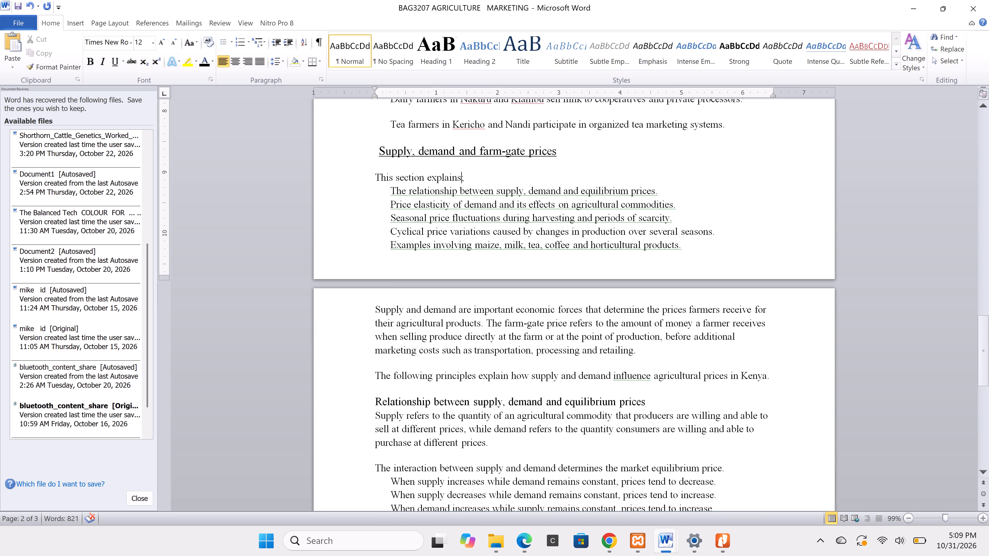
{"action": "scroll", "coordinate": [451, 385], "scroll_direction": "down", "scroll_amount": 1}
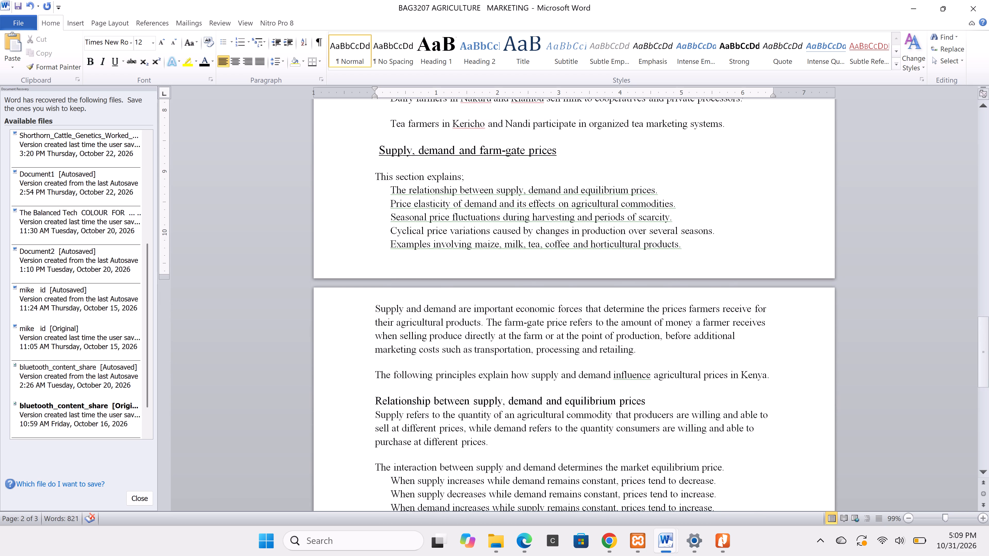
{"action": "scroll", "coordinate": [451, 385], "scroll_direction": "down", "scroll_amount": 2}
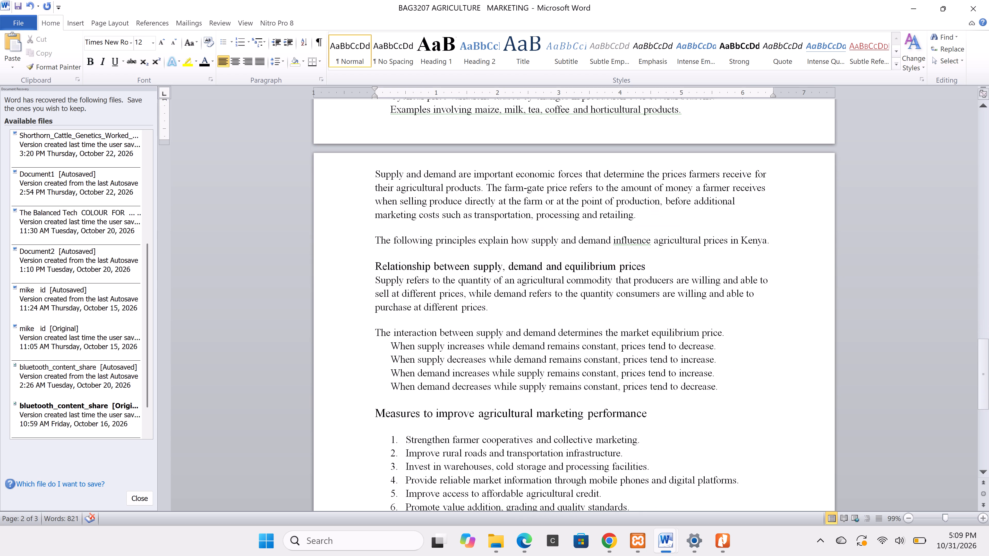
{"action": "left_click_drag", "start_coordinate": [377, 266], "coordinate": [569, 257]}
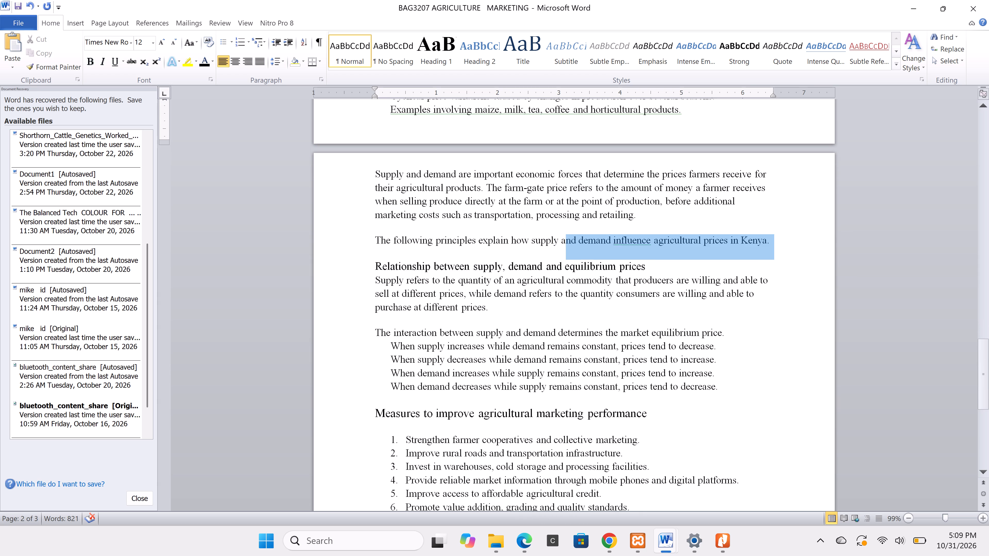
{"action": "left_click_drag", "start_coordinate": [569, 257], "coordinate": [641, 266]}
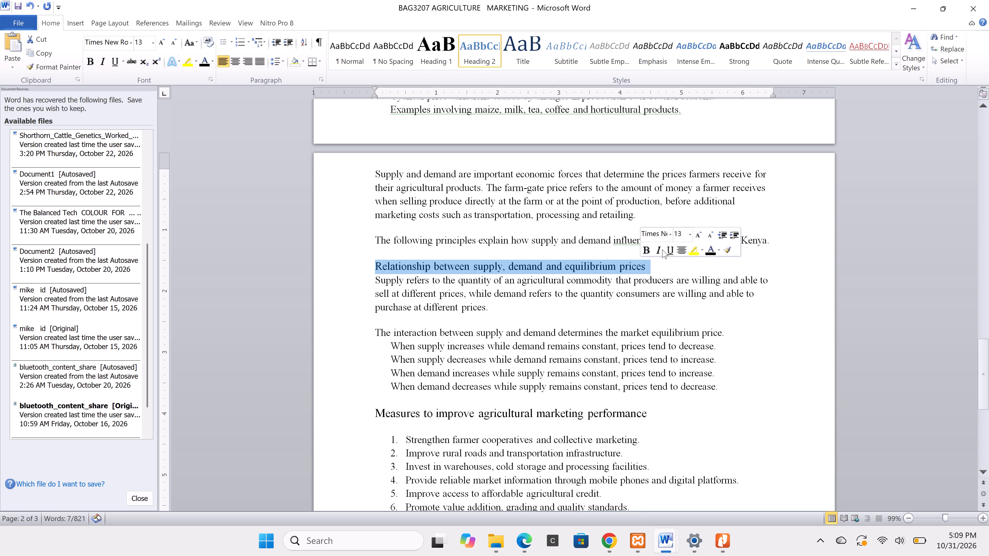
{"action": "left_click", "coordinate": [670, 252]}
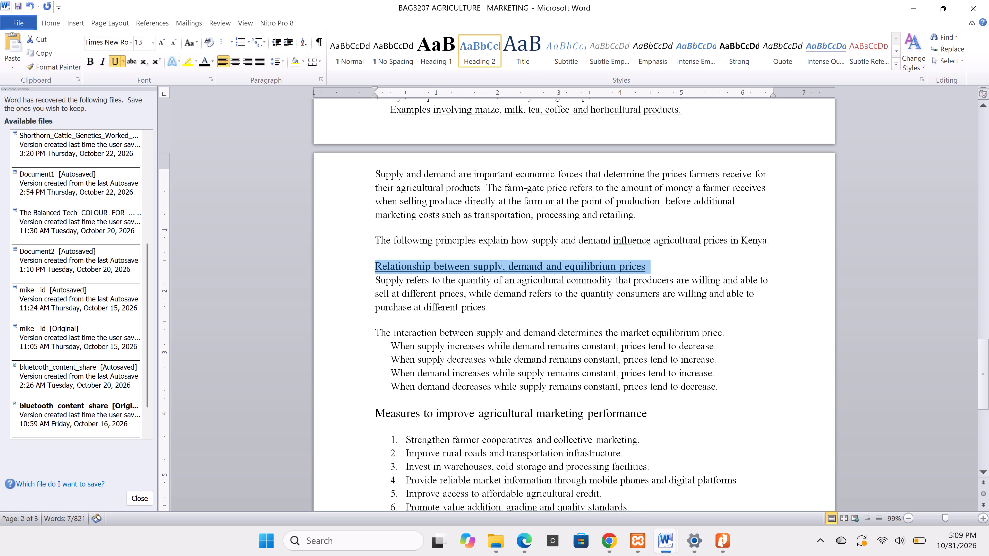
Insert a blank line between that heading and the paragraph beginning "Supply refers to the quantity".
{"action": "left_click", "coordinate": [370, 282]}
{"action": "key", "text": "Return"}
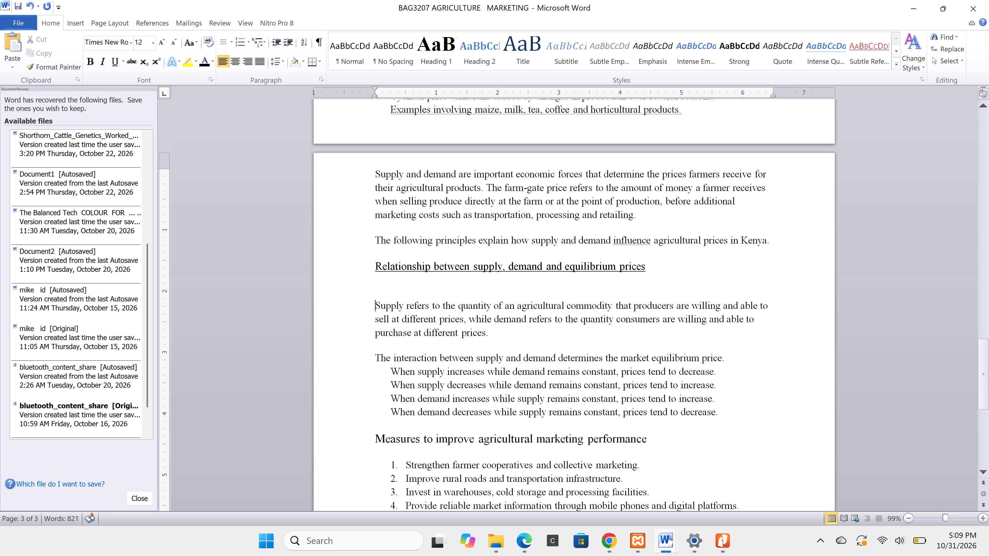
Underline the "Measures to improve agricultural marketing performance" heading.
{"action": "scroll", "coordinate": [426, 302], "scroll_direction": "down", "scroll_amount": 1}
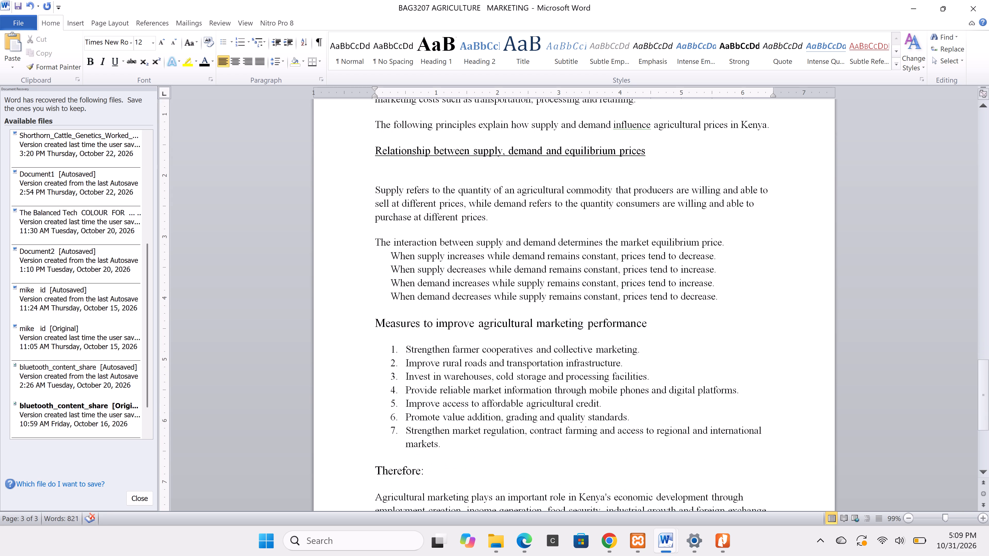
{"action": "left_click_drag", "start_coordinate": [378, 325], "coordinate": [627, 328]}
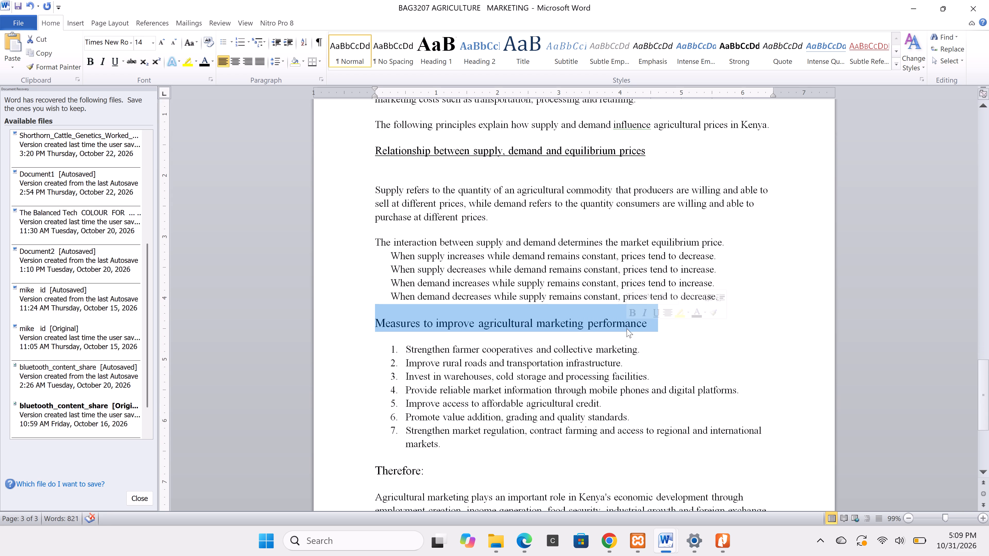
{"action": "left_click", "coordinate": [654, 317]}
{"action": "left_click", "coordinate": [593, 363]}
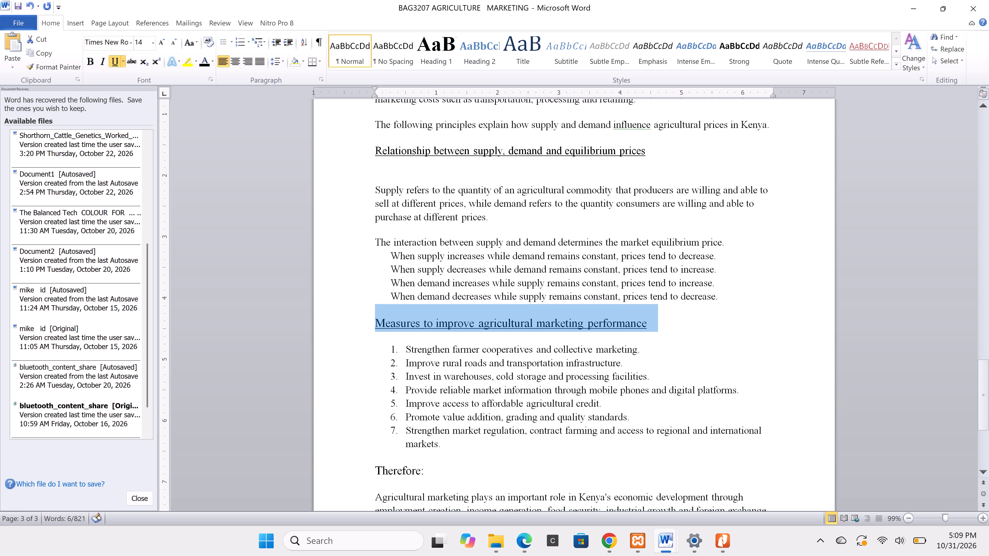
Remove the numbering from the first two measures, "Strengthen farmer cooperatives" and "Improve rural roads", by setting their list format to None.
{"action": "scroll", "coordinate": [593, 363], "scroll_direction": "down", "scroll_amount": 3}
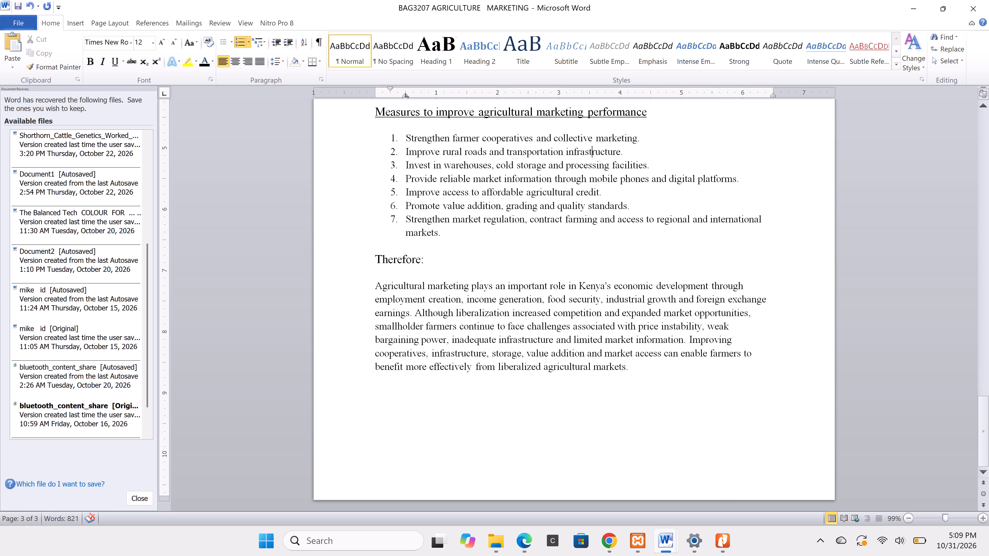
{"action": "left_click", "coordinate": [392, 139]}
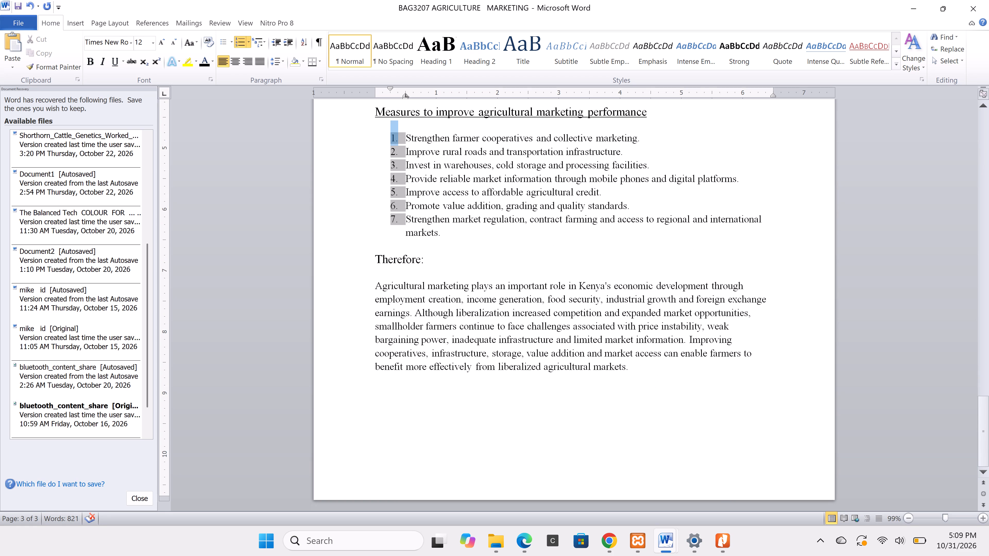
{"action": "right_click", "coordinate": [395, 139]}
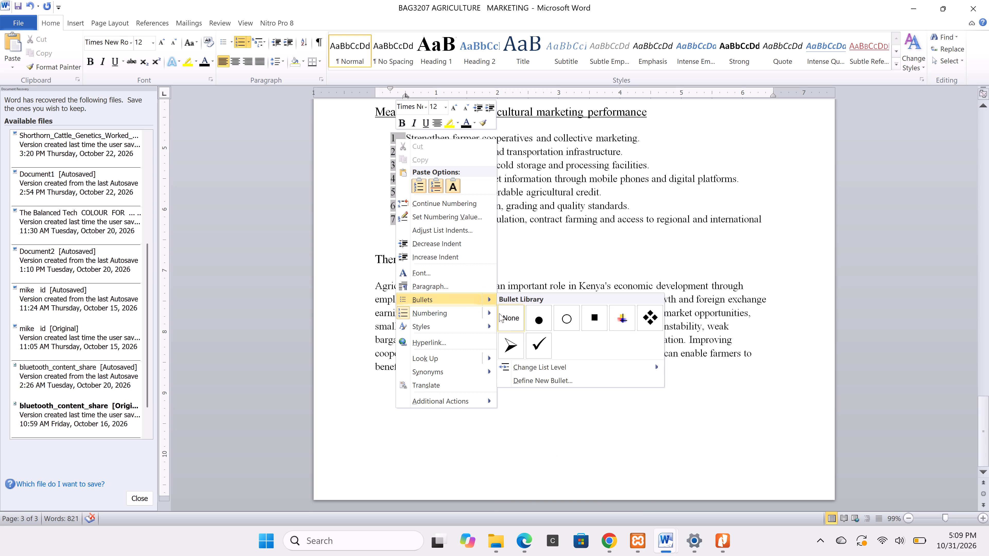
{"action": "left_click", "coordinate": [508, 327]}
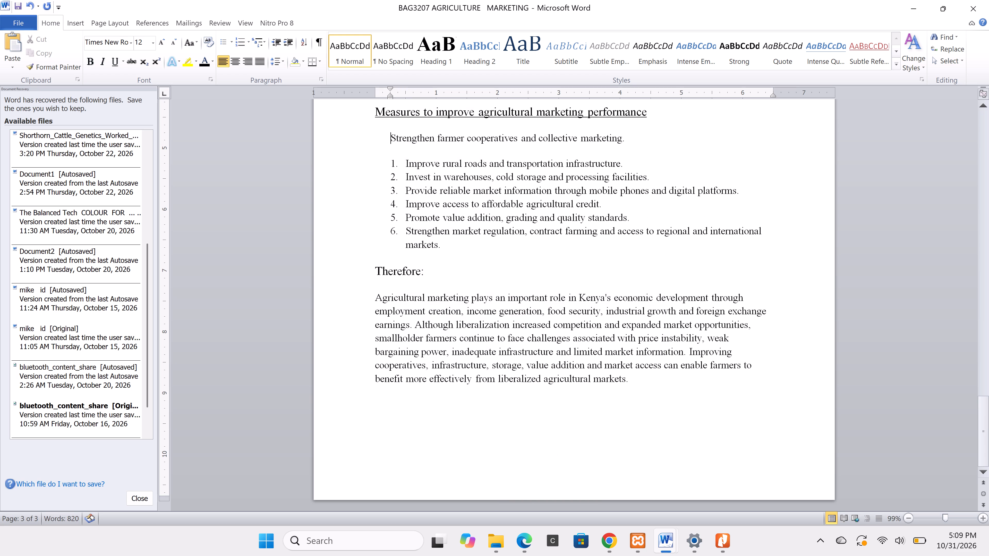
{"action": "left_click", "coordinate": [392, 162]}
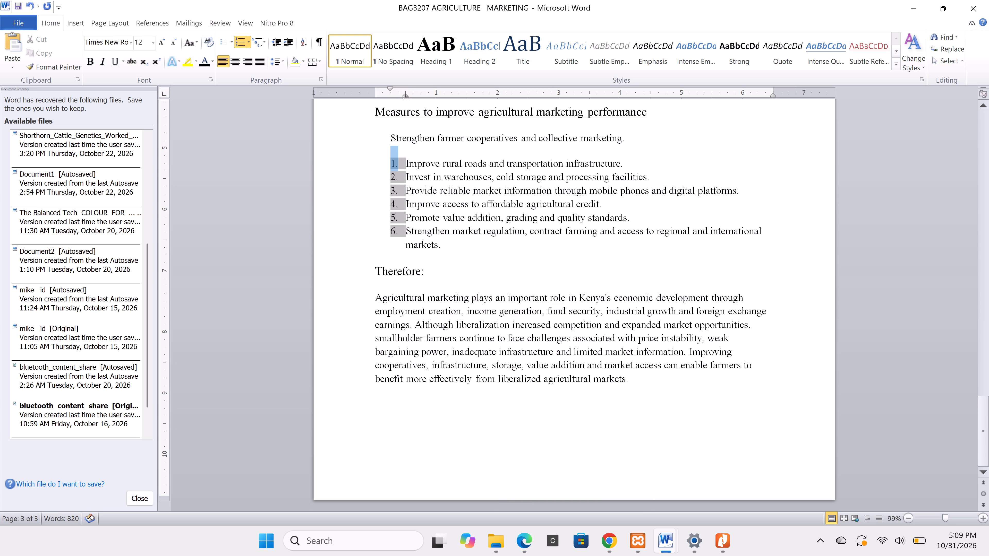
{"action": "left_click", "coordinate": [393, 163]}
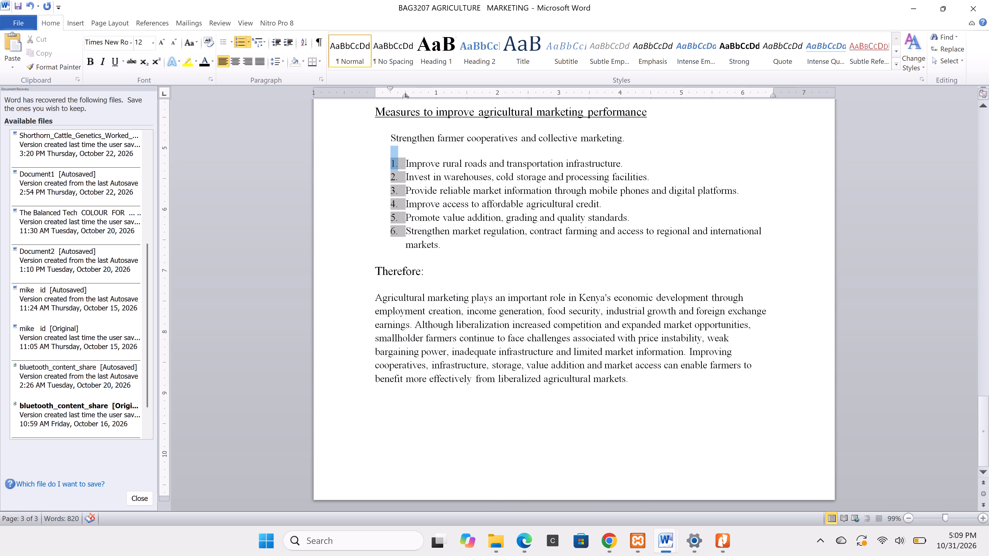
{"action": "right_click", "coordinate": [393, 163]}
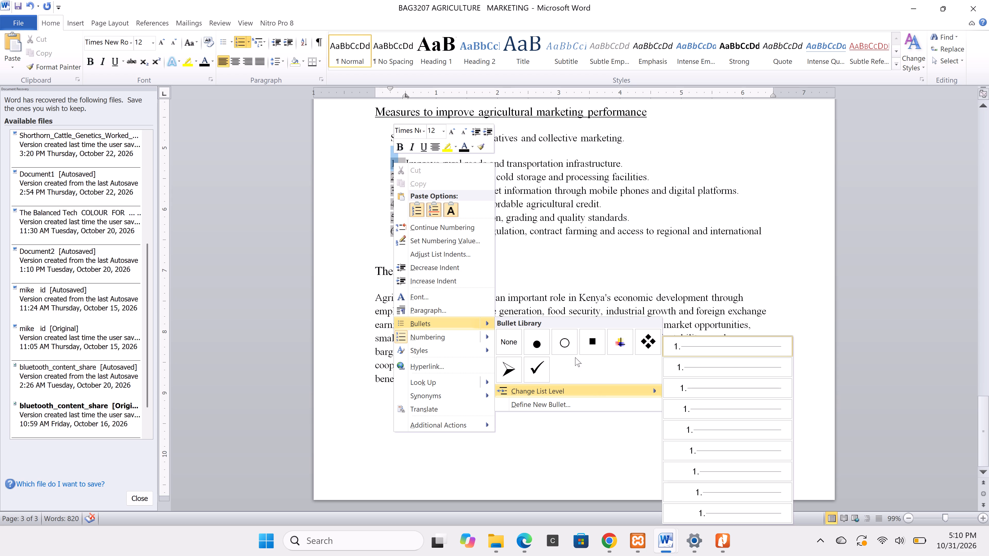
{"action": "left_click", "coordinate": [513, 344]}
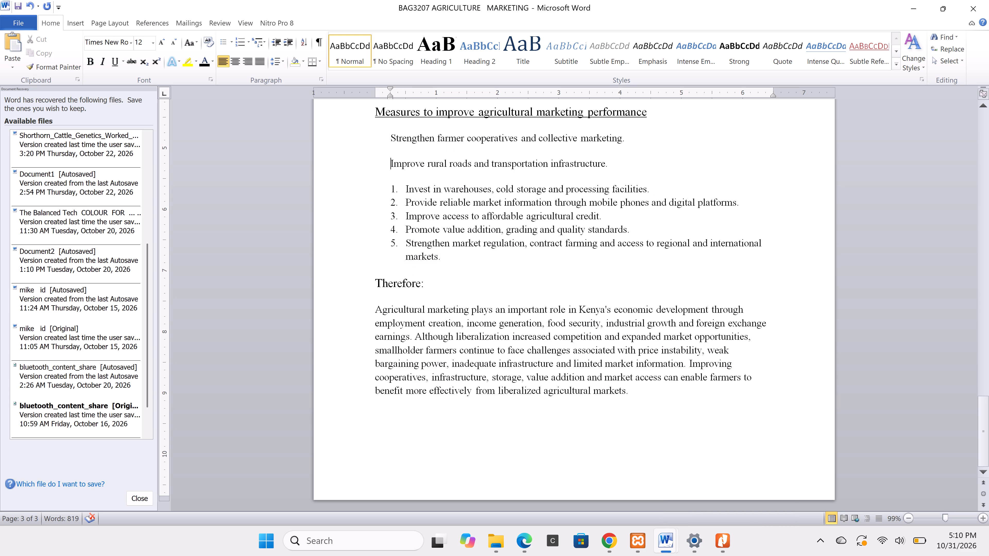
Remove the numbering from the remaining five measures, from "Invest in warehouses" through "Strengthen market regulation", and save the document.
{"action": "left_click", "coordinate": [393, 195]}
{"action": "left_click", "coordinate": [393, 195]}
{"action": "right_click", "coordinate": [393, 195]}
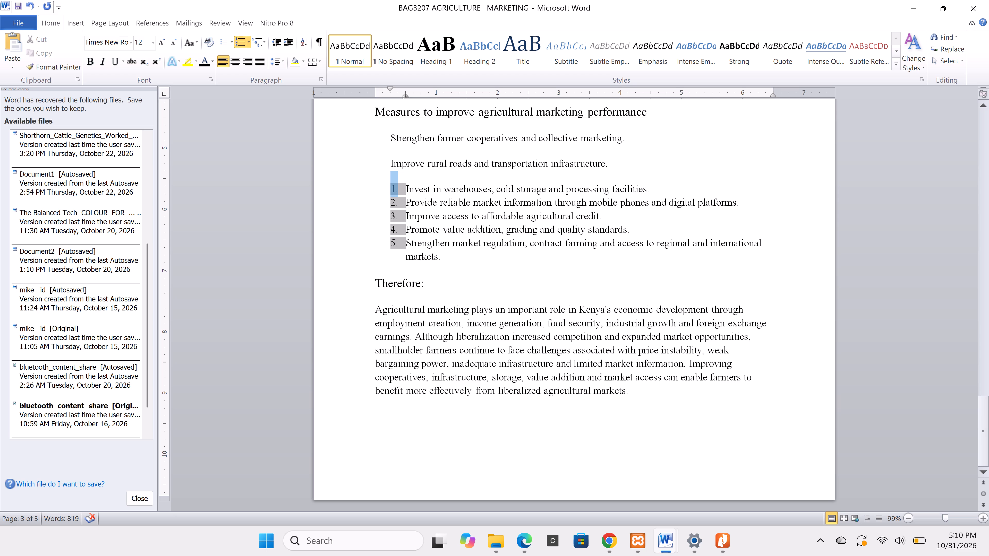
{"action": "key", "text": "Delete"}
{"action": "left_click", "coordinate": [392, 215]}
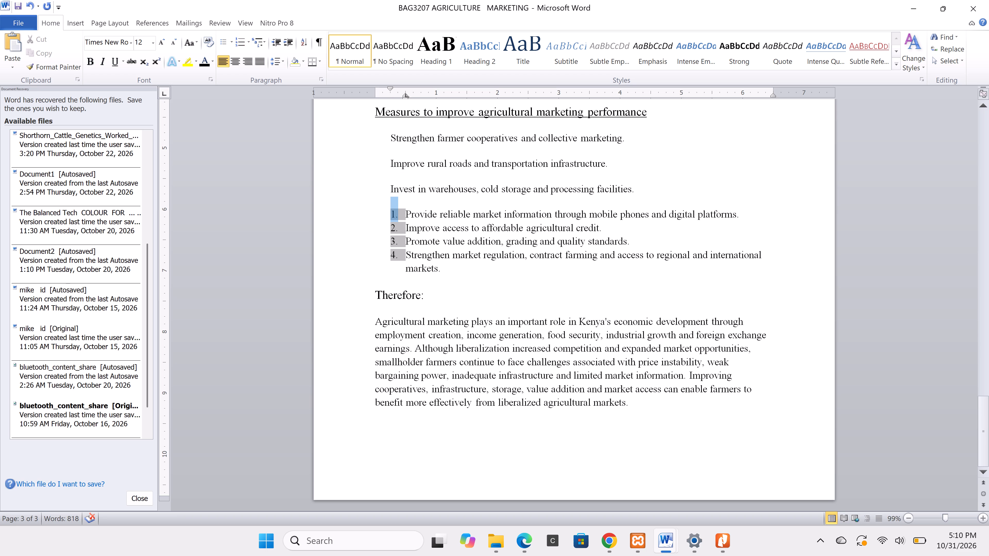
{"action": "key", "text": "Delete"}
{"action": "left_click", "coordinate": [393, 242]}
{"action": "key", "text": "Delete"}
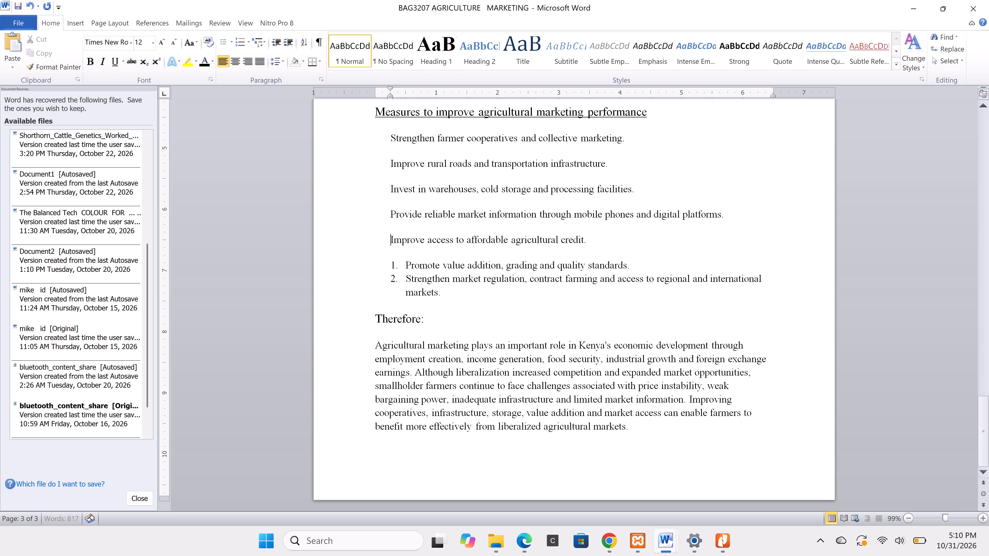
{"action": "left_click", "coordinate": [392, 264]}
{"action": "key", "text": "Delete"}
{"action": "left_click", "coordinate": [392, 292]}
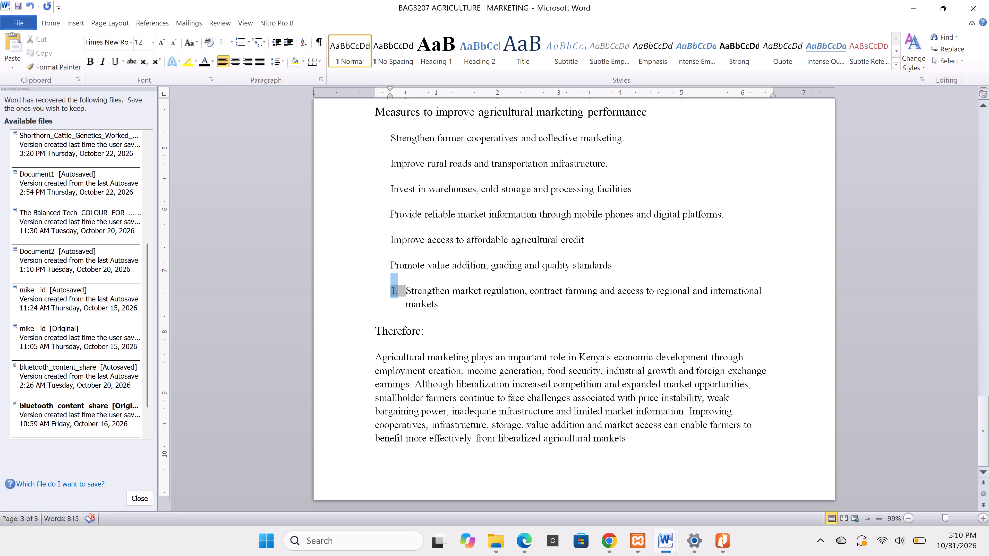
{"action": "key", "text": "Delete"}
{"action": "key", "text": "ctrl+s"}
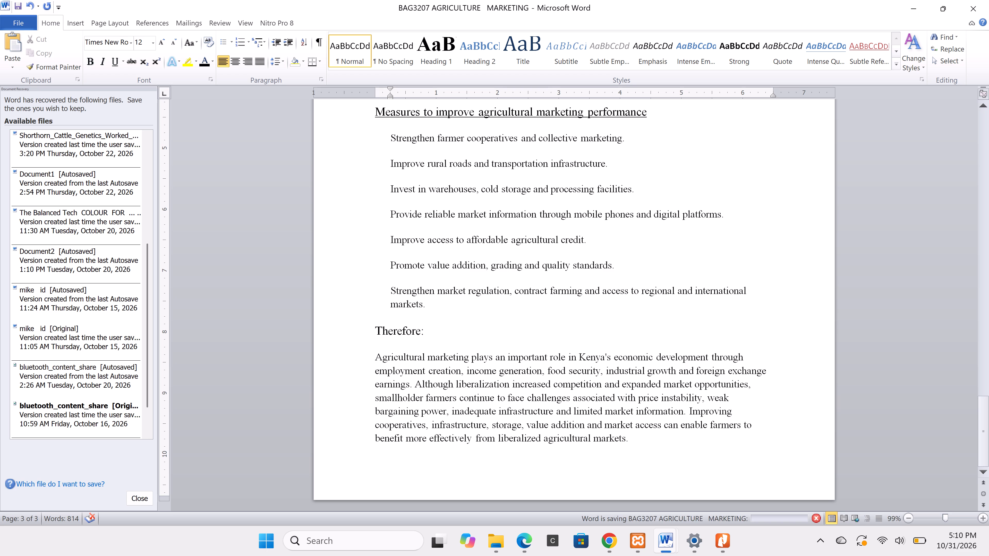
Remove the numbering from the first five contributions to Kenya's economic development, from "Employment creation" through "Industrial development".
{"action": "scroll", "coordinate": [433, 353], "scroll_direction": "up", "scroll_amount": 4}
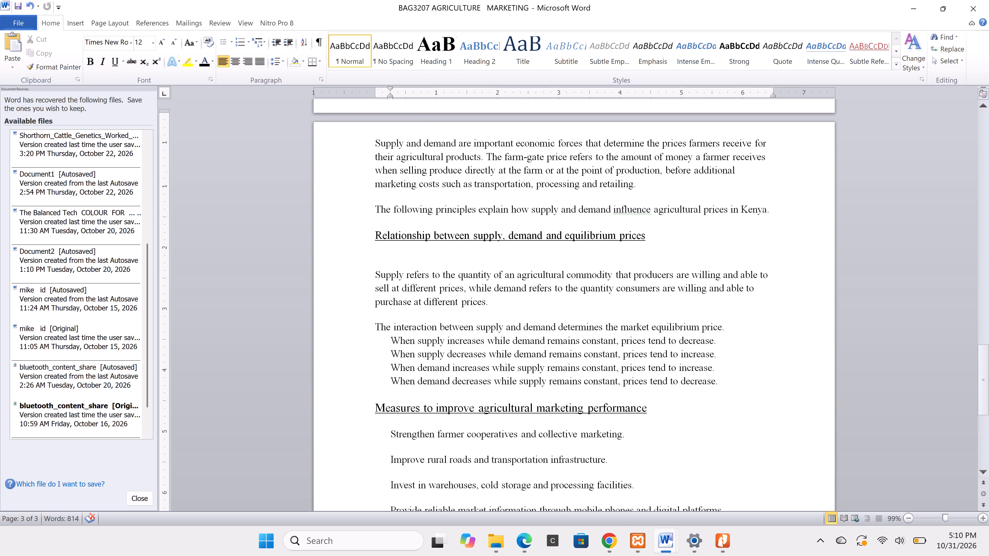
{"action": "scroll", "coordinate": [433, 353], "scroll_direction": "up", "scroll_amount": 2}
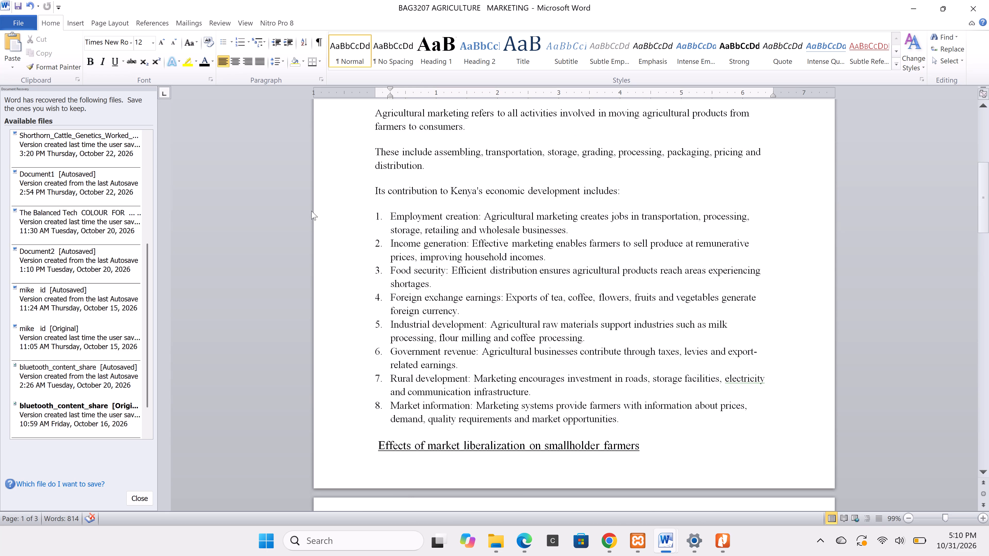
{"action": "left_click", "coordinate": [376, 218]}
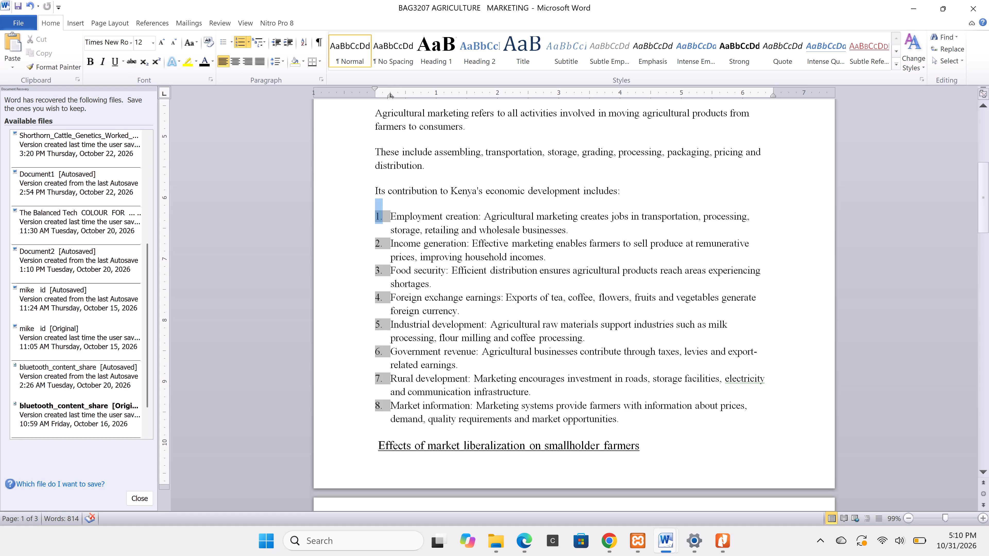
{"action": "key", "text": "Delete"}
{"action": "left_click", "coordinate": [380, 258]}
{"action": "key", "text": "Delete"}
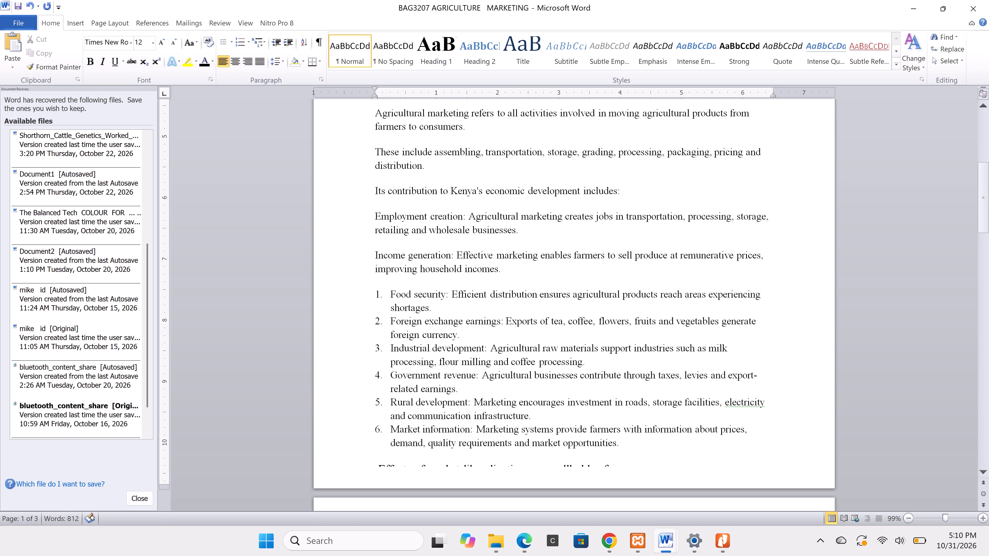
{"action": "left_click", "coordinate": [376, 294]}
{"action": "key", "text": "Delete"}
{"action": "left_click", "coordinate": [376, 334]}
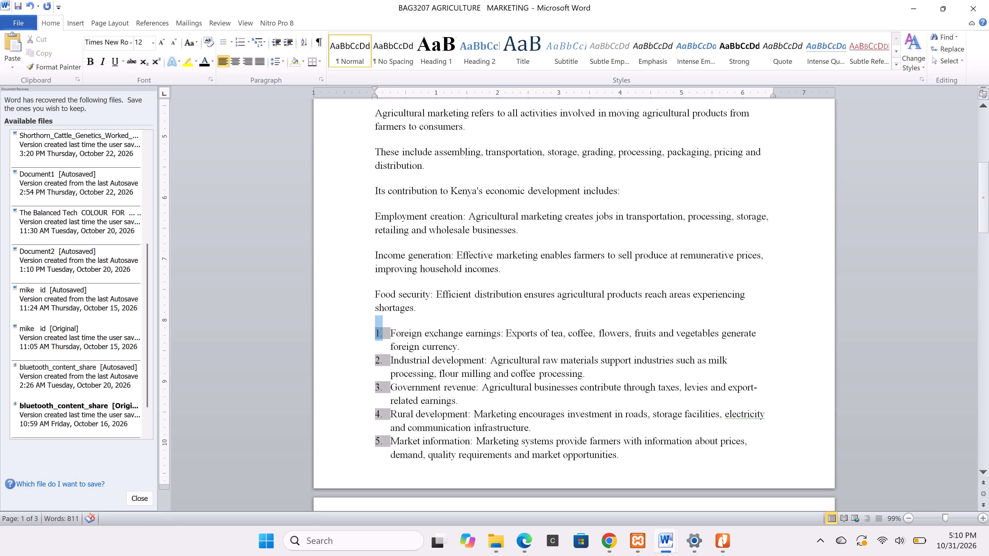
{"action": "key", "text": "Delete"}
{"action": "left_click", "coordinate": [378, 368]}
{"action": "key", "text": "Delete"}
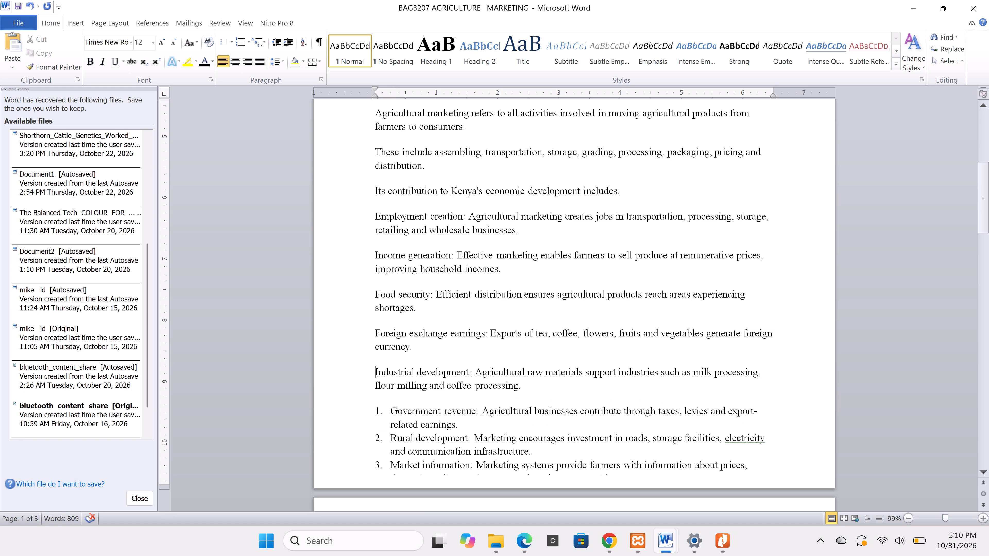
Remove the numbering from the "Government revenue", "Rural development" and "Market information" items, and save the document.
{"action": "left_click", "coordinate": [378, 403]}
{"action": "key", "text": "Delete"}
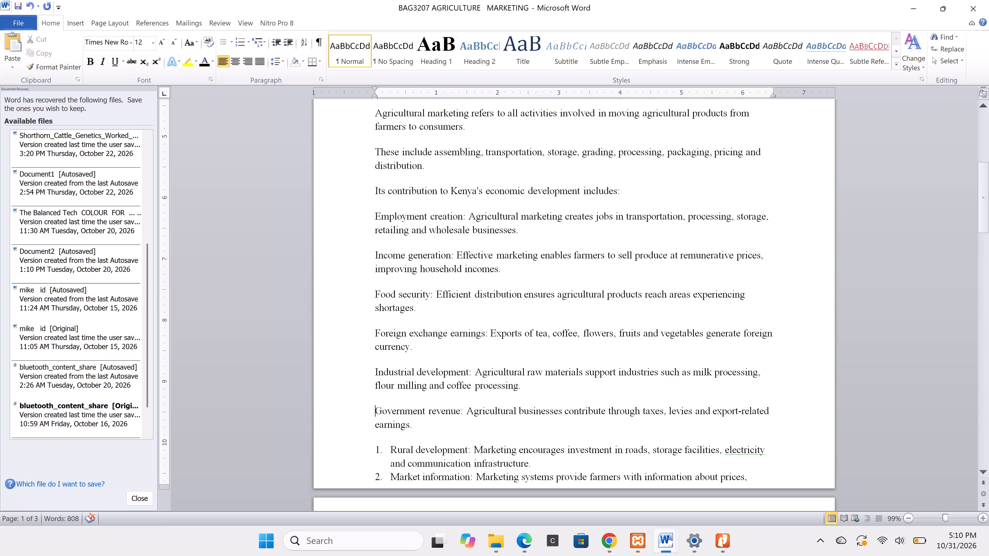
{"action": "left_click", "coordinate": [379, 448]}
{"action": "key", "text": "Delete"}
{"action": "scroll", "coordinate": [376, 457], "scroll_direction": "down", "scroll_amount": 1}
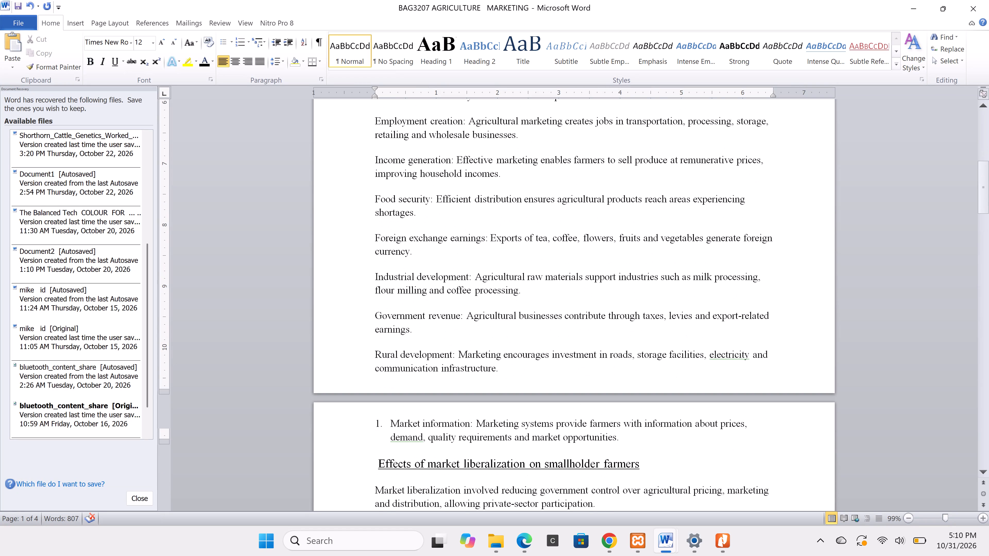
{"action": "left_click", "coordinate": [378, 423]}
{"action": "key", "text": "Delete"}
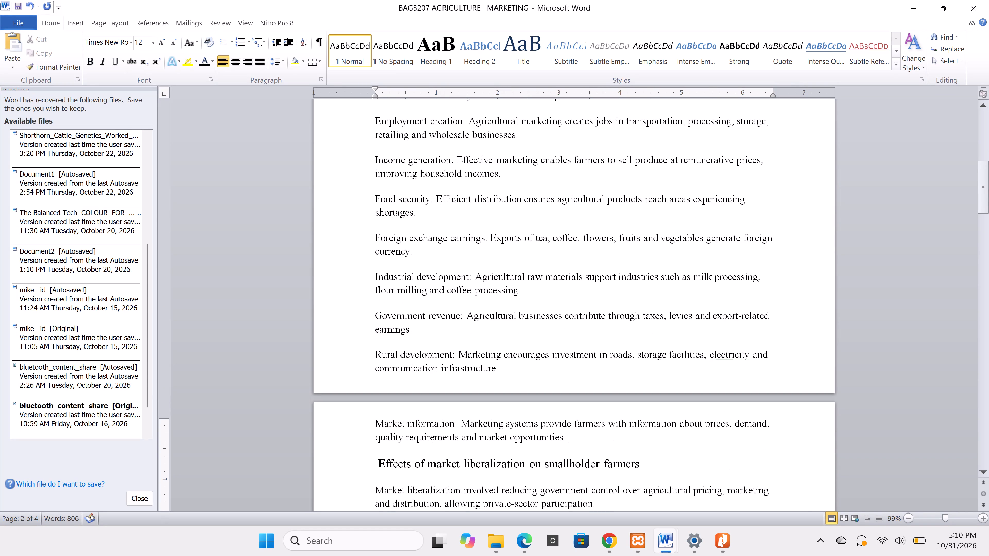
{"action": "key", "text": "ctrl+s"}
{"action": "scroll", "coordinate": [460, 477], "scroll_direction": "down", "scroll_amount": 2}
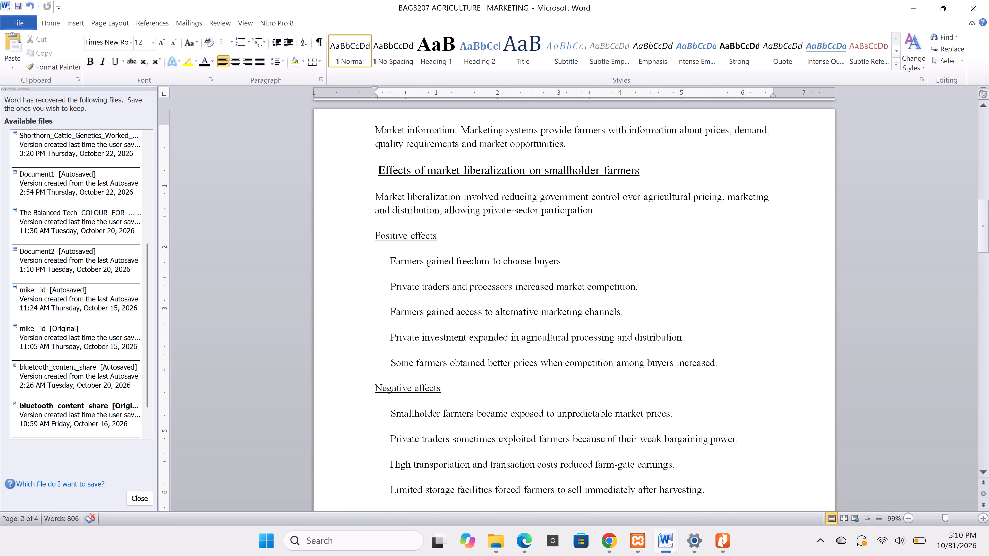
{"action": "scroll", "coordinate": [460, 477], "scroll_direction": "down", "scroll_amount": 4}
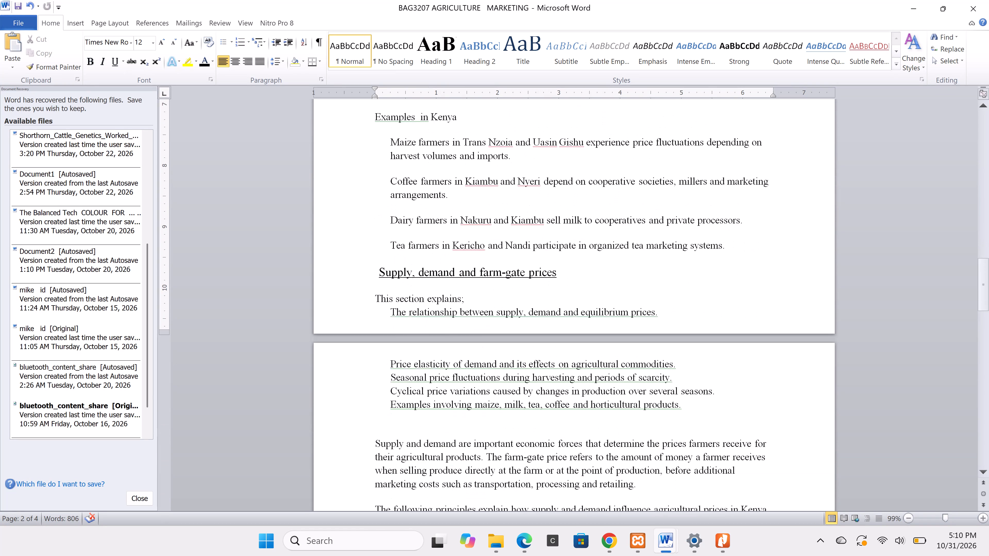
Set the line spacing of the closing paragraph under "Therefore:" to 2.0 and save the document.
{"action": "scroll", "coordinate": [460, 477], "scroll_direction": "down", "scroll_amount": 3}
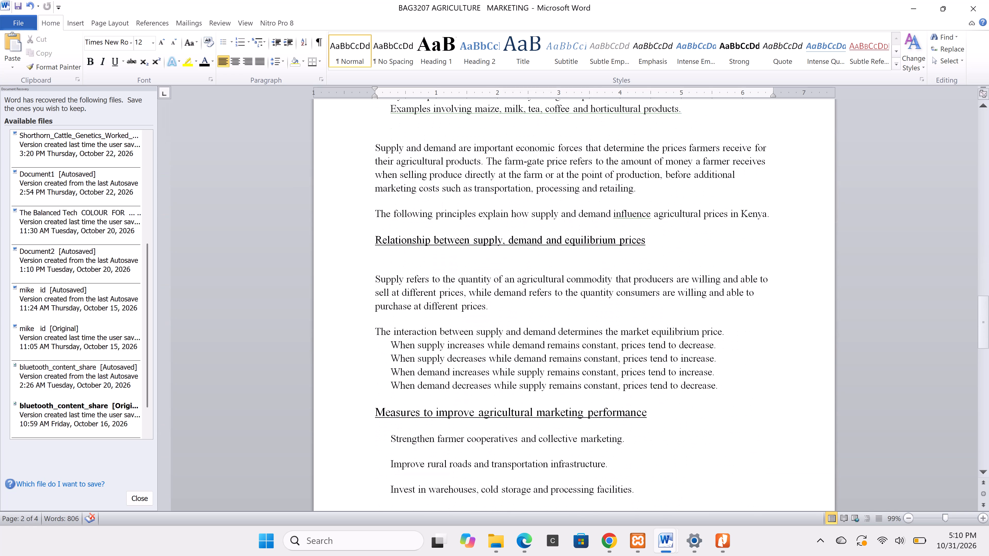
{"action": "scroll", "coordinate": [460, 477], "scroll_direction": "down", "scroll_amount": 3}
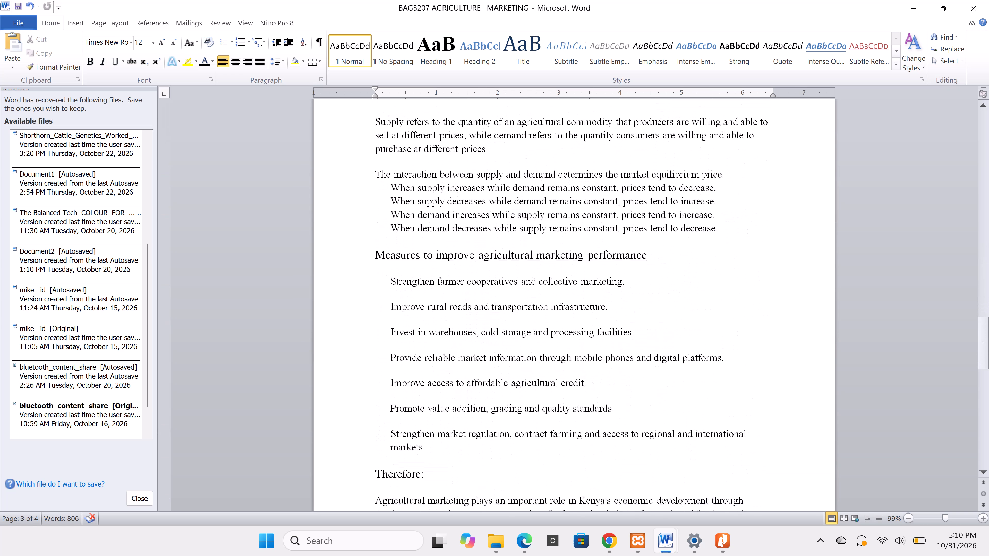
{"action": "scroll", "coordinate": [460, 477], "scroll_direction": "down", "scroll_amount": 2}
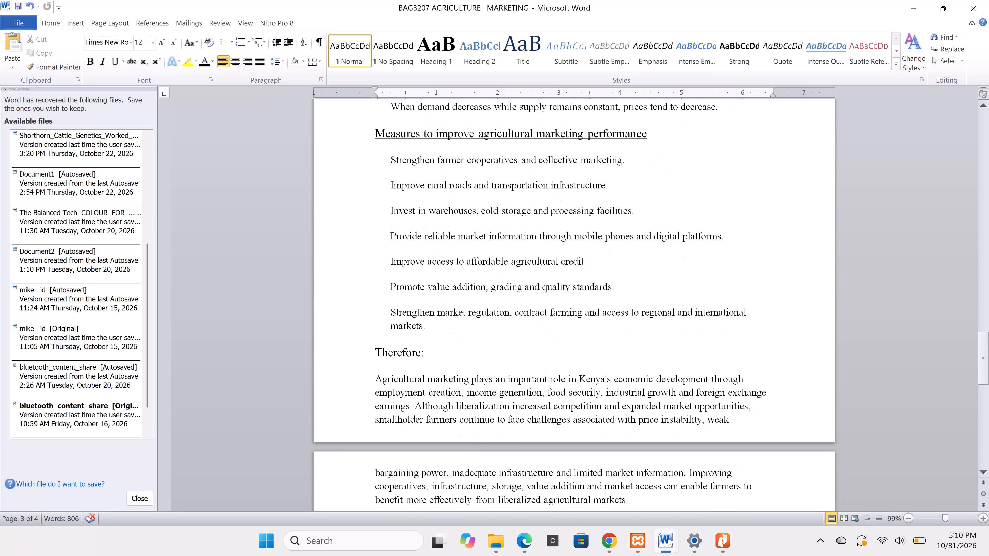
{"action": "scroll", "coordinate": [460, 477], "scroll_direction": "down", "scroll_amount": 3}
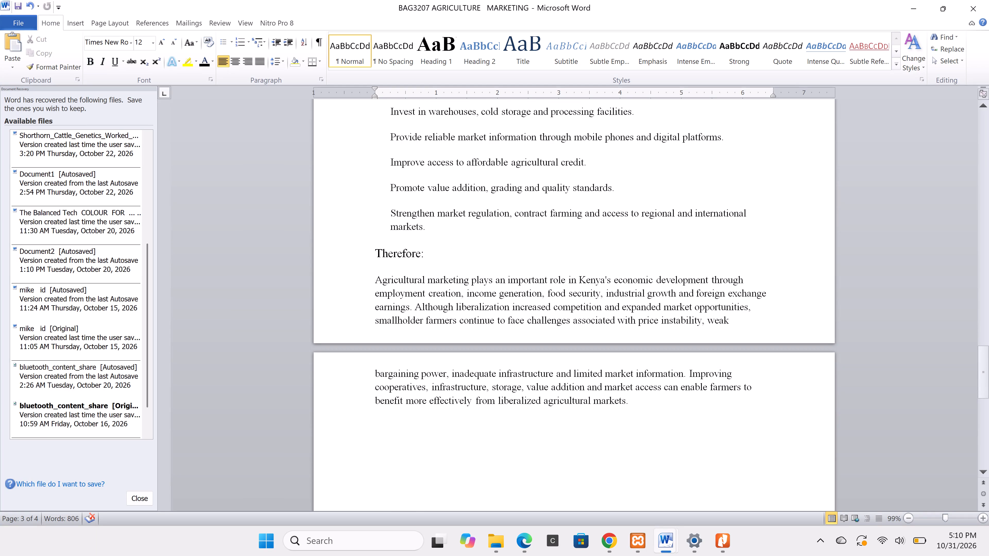
{"action": "left_click_drag", "start_coordinate": [378, 276], "coordinate": [615, 415]}
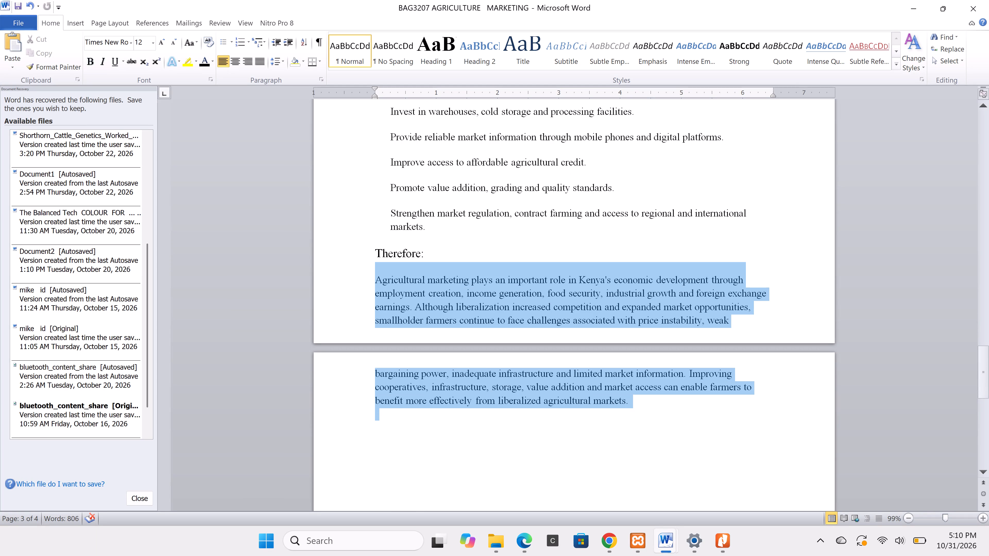
{"action": "left_click_drag", "start_coordinate": [615, 415], "coordinate": [619, 415]}
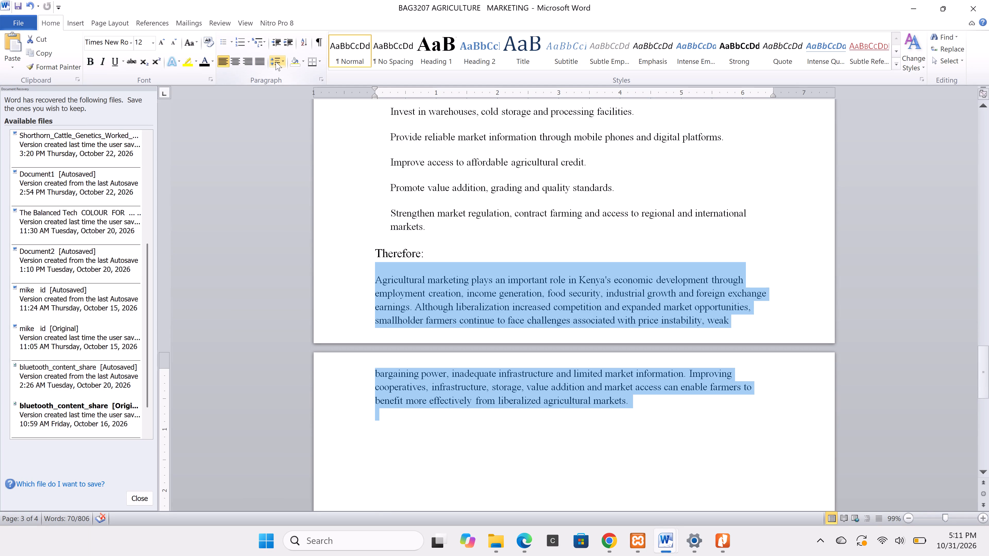
{"action": "left_click", "coordinate": [284, 62]}
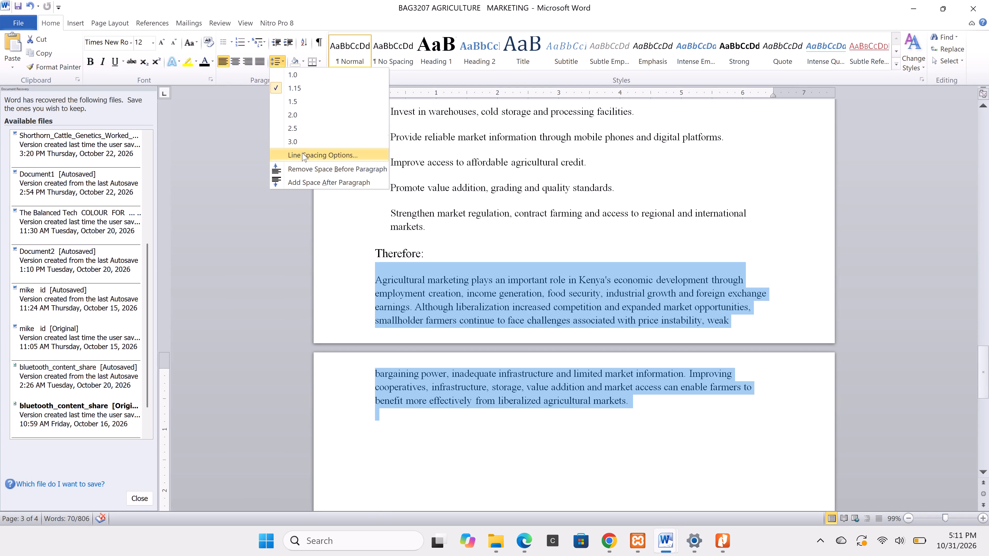
{"action": "left_click", "coordinate": [289, 109]}
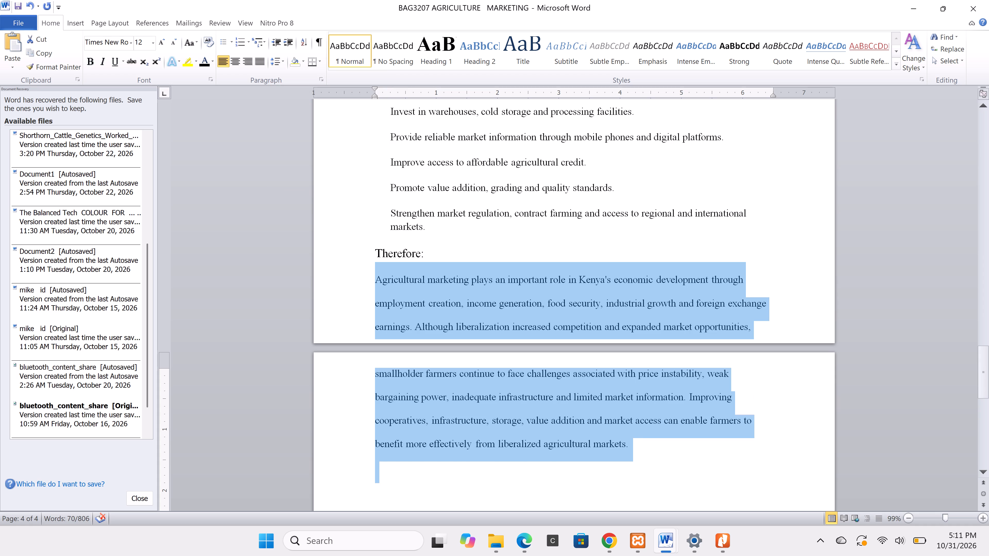
{"action": "left_click", "coordinate": [370, 242]}
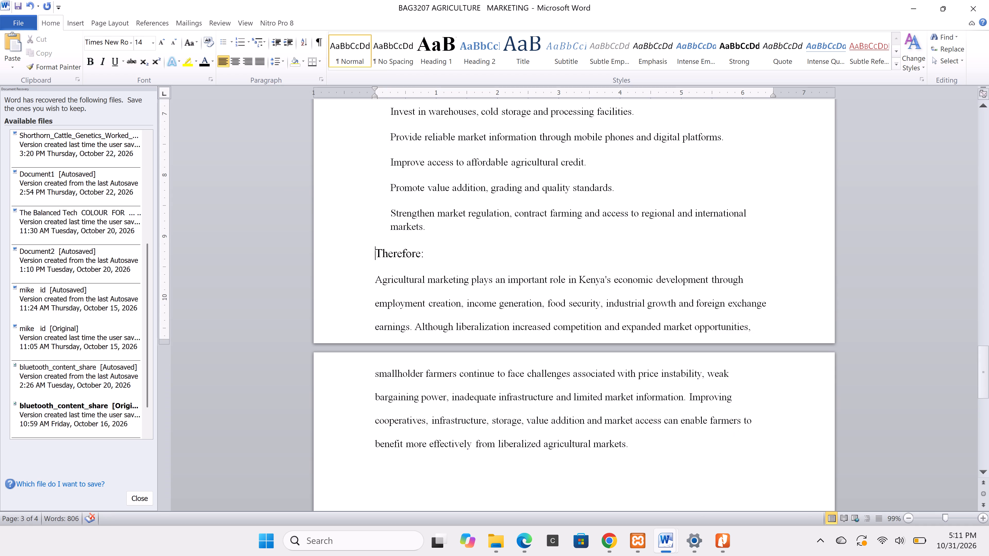
{"action": "key", "text": "ctrl+s"}
Minimise the assignment document and the browser window, and close the BAG3207 AGRICULTURE MARKETING PDF in Nitro Pro 8.
{"action": "scroll", "coordinate": [274, 167], "scroll_direction": "up", "scroll_amount": 20}
{"action": "scroll", "coordinate": [274, 167], "scroll_direction": "up", "scroll_amount": 20}
{"action": "scroll", "coordinate": [274, 167], "scroll_direction": "up", "scroll_amount": 11}
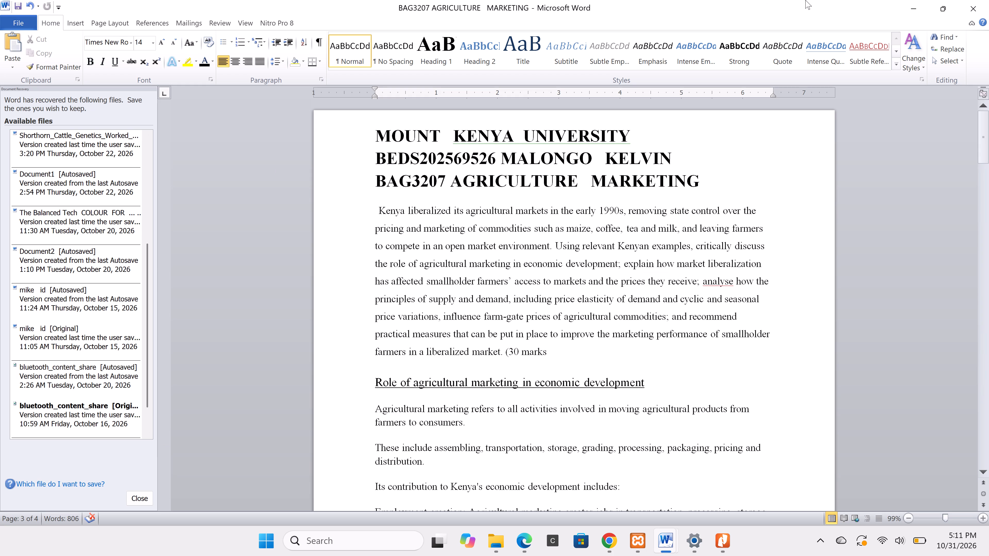
{"action": "left_click", "coordinate": [907, 5]}
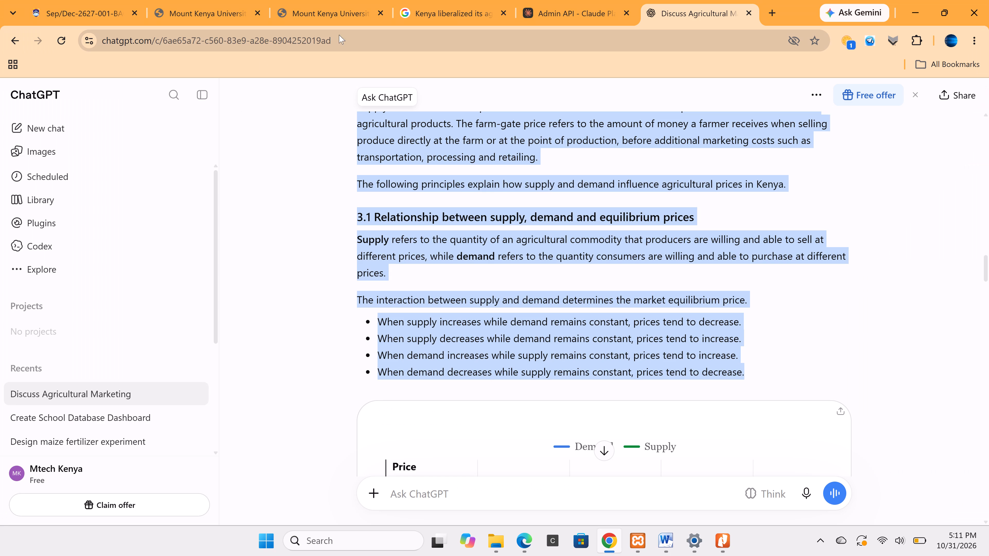
{"action": "left_click", "coordinate": [916, 12]}
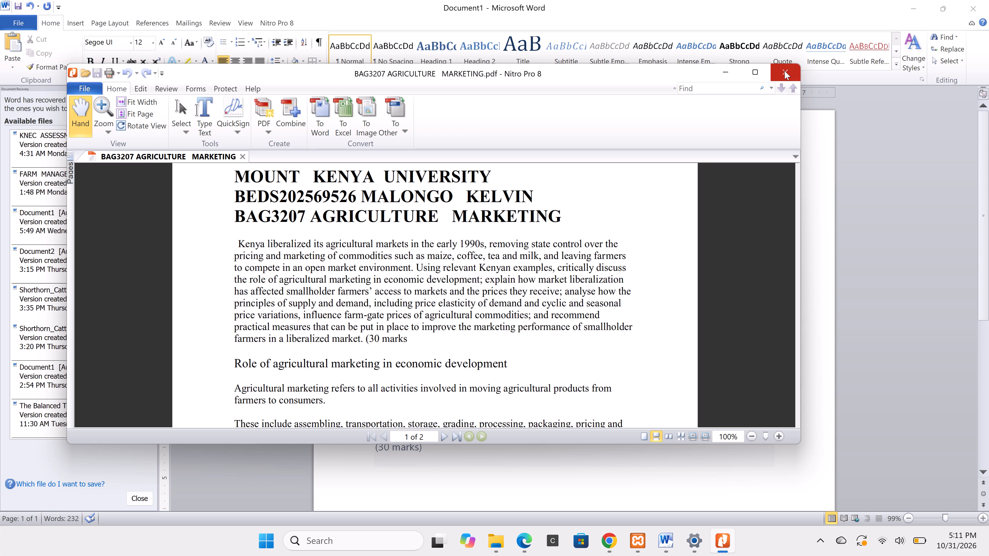
{"action": "left_click", "coordinate": [785, 71]}
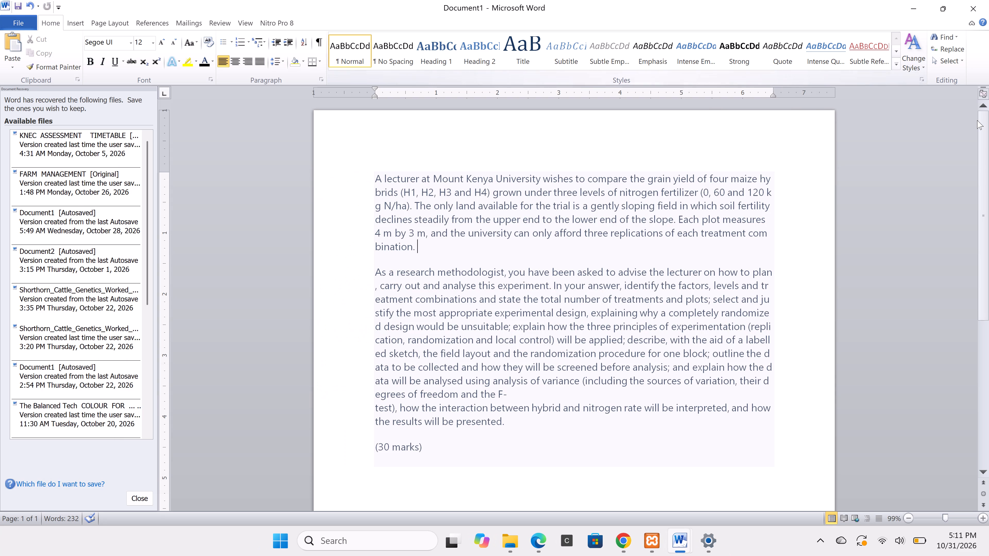